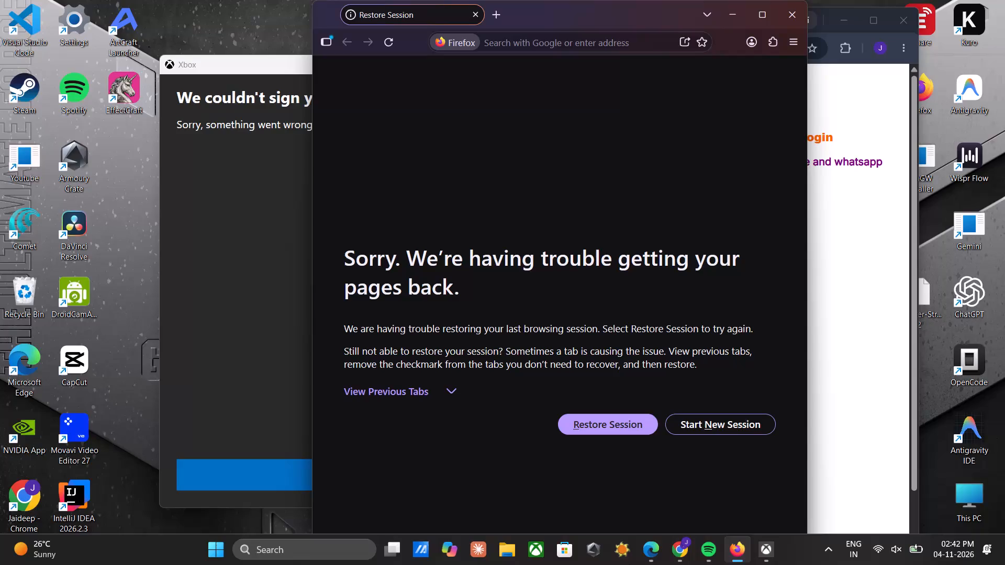
Launch DaVinci Resolve from the desktop and open the local project named anything.
double_click(86, 231)
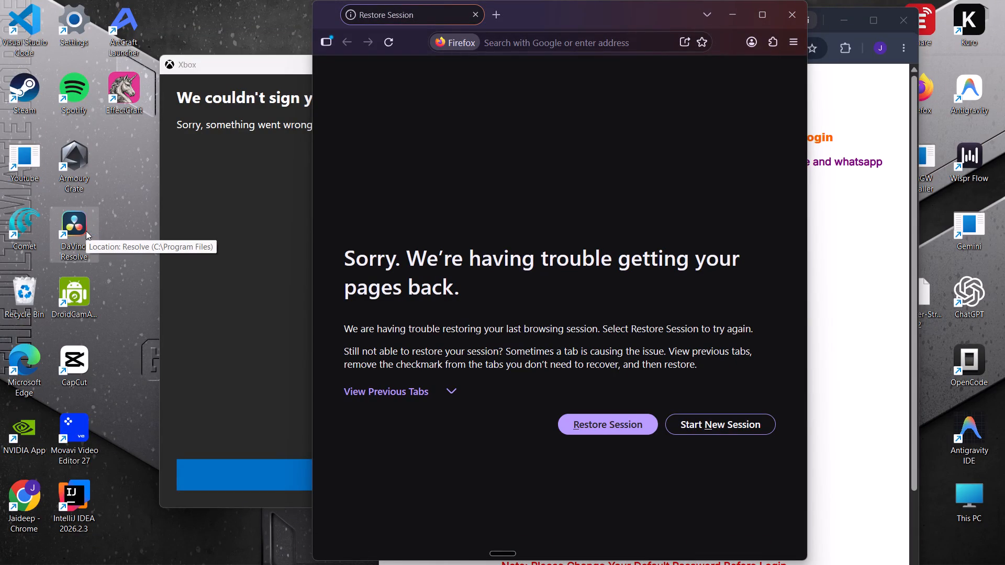
double_click(86, 231)
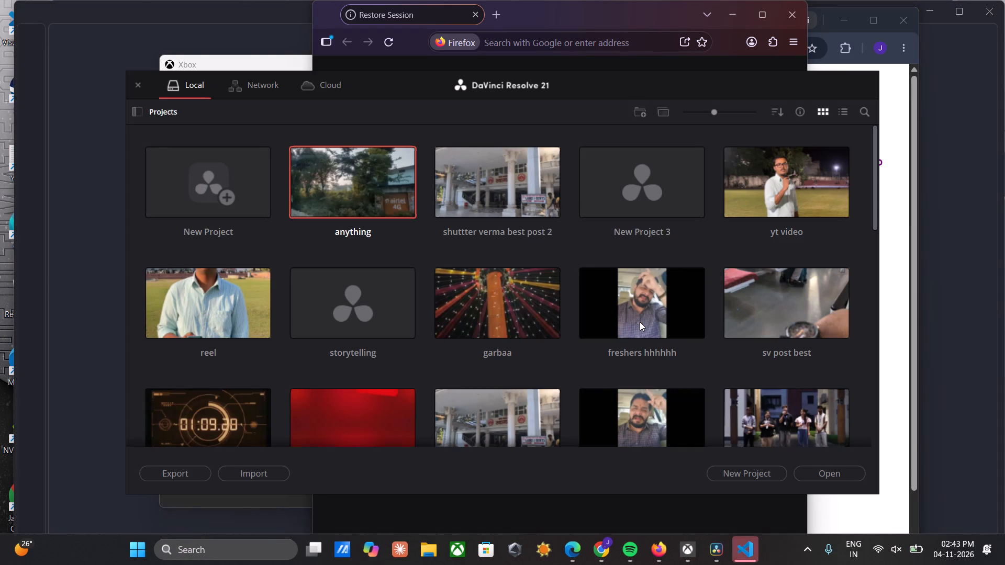
double_click(355, 180)
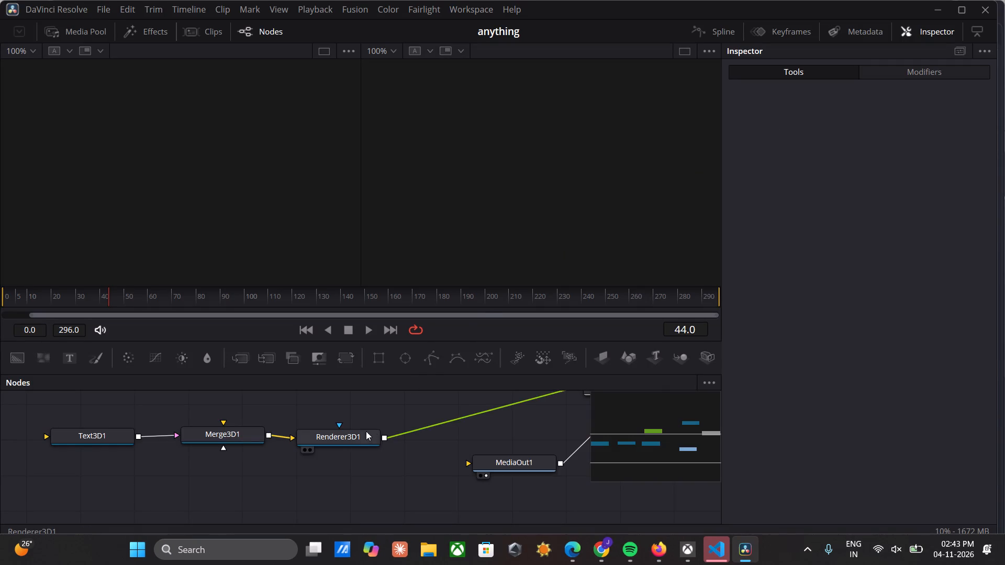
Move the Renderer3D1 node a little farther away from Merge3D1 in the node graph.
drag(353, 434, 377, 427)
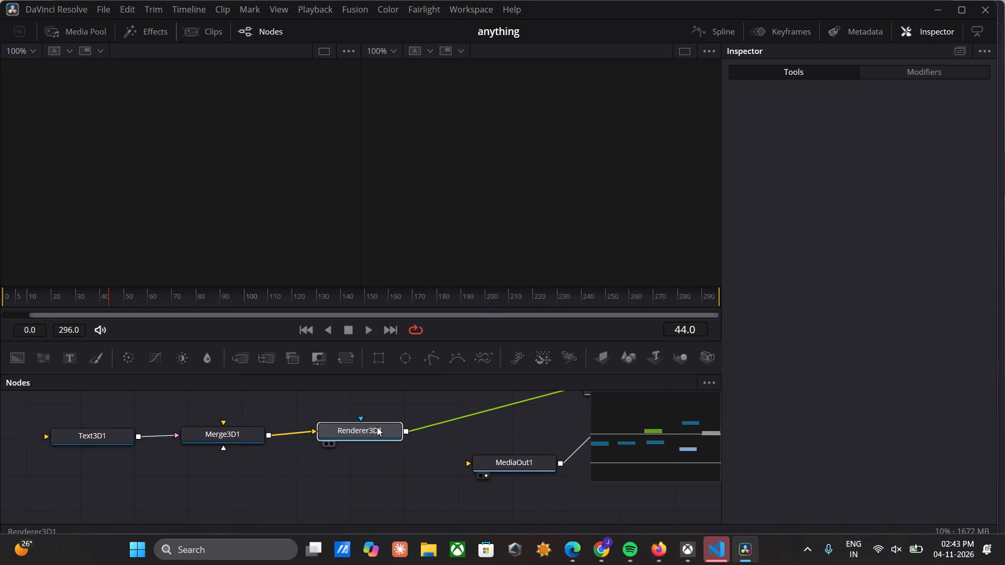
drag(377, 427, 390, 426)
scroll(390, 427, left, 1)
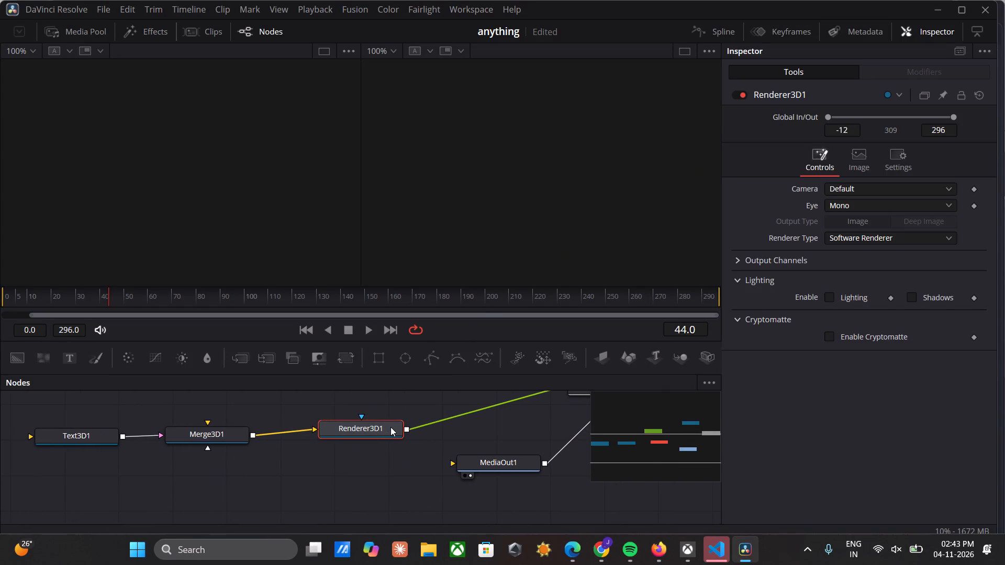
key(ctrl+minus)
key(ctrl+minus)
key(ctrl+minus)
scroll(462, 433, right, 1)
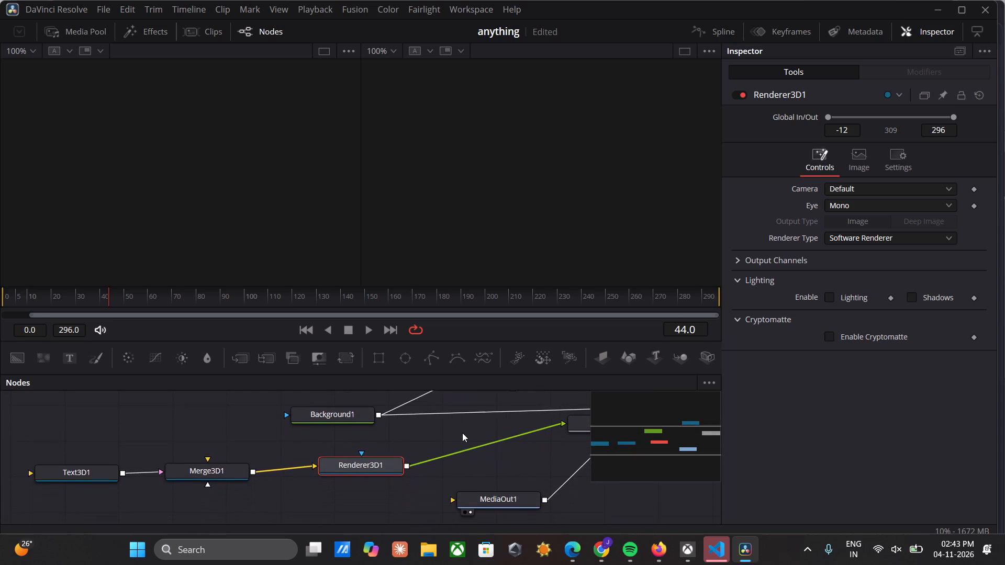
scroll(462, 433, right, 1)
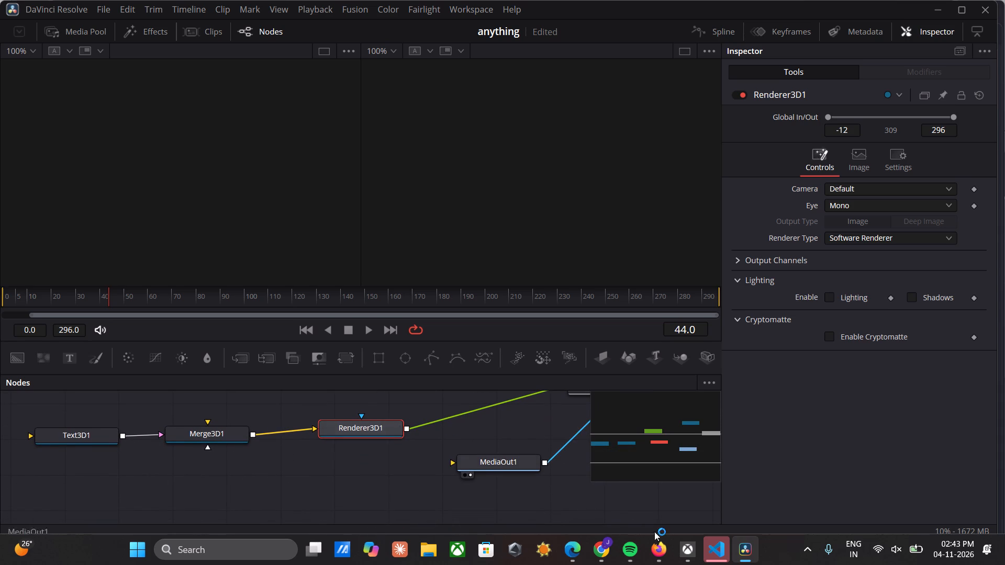
Examine Timeline 1 around 01:00:01:27 on the Edit and Cut pages, with the application window maximised.
click(768, 433)
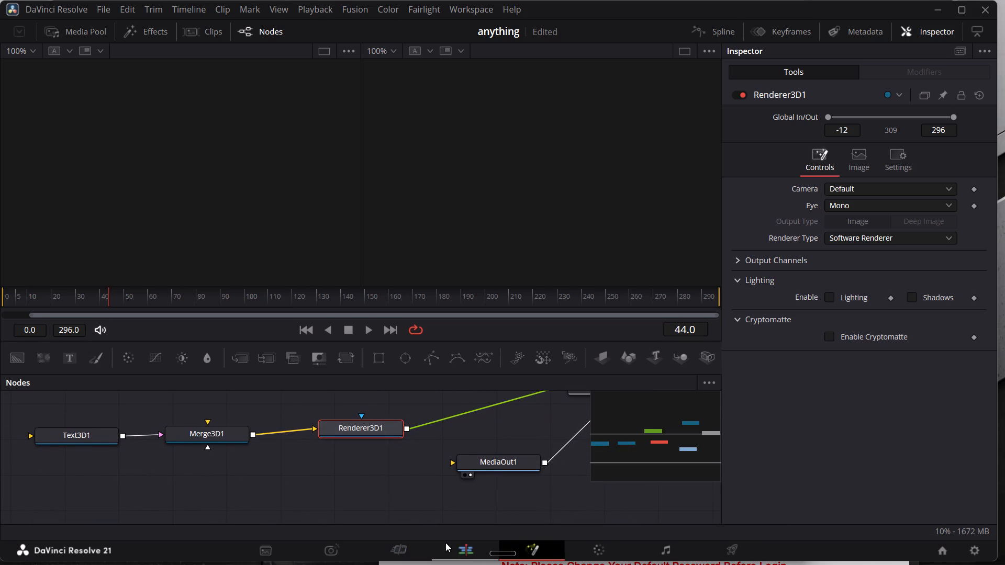
click(463, 539)
click(465, 548)
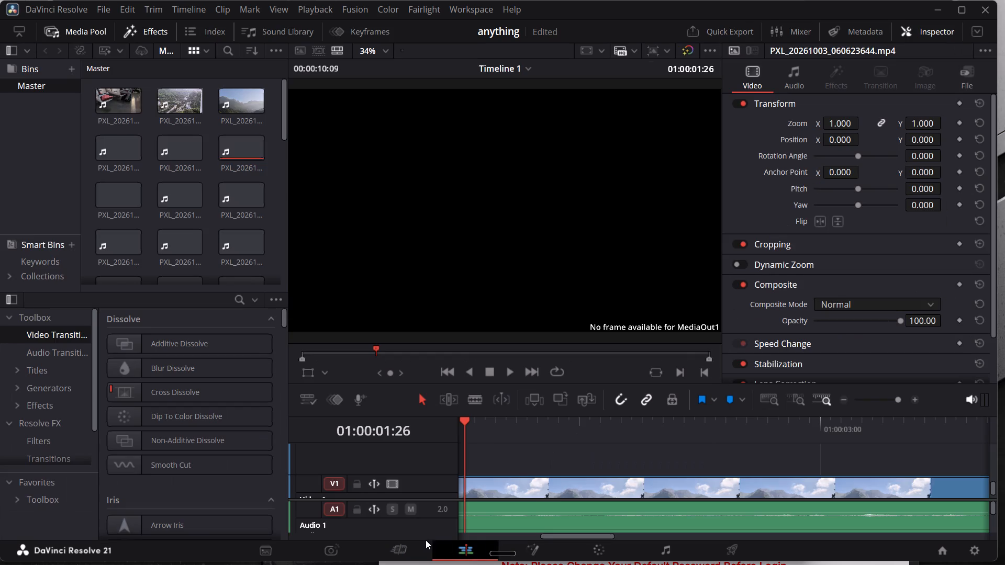
scroll(516, 461, down, 1)
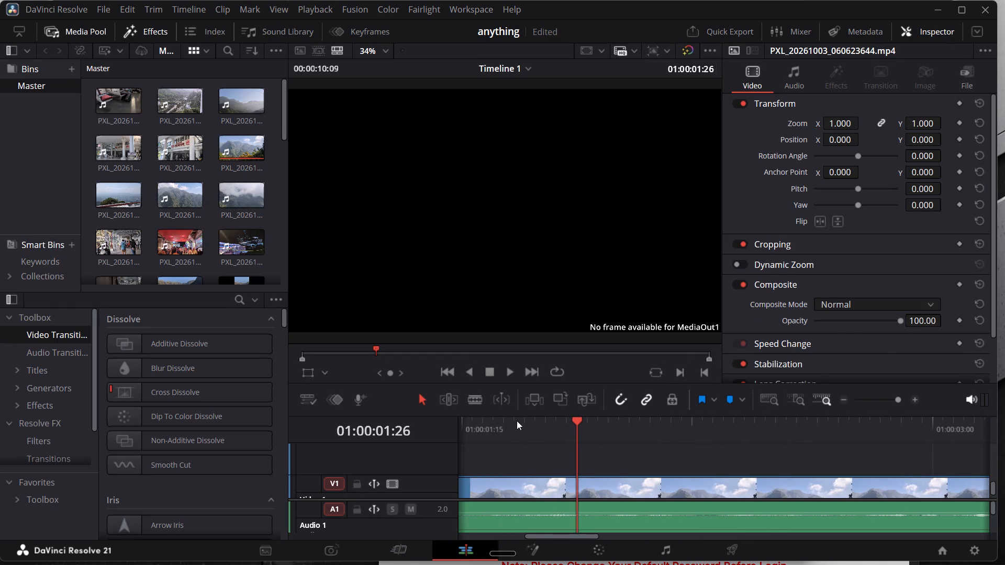
drag(517, 421, 615, 402)
scroll(565, 428, down, 1)
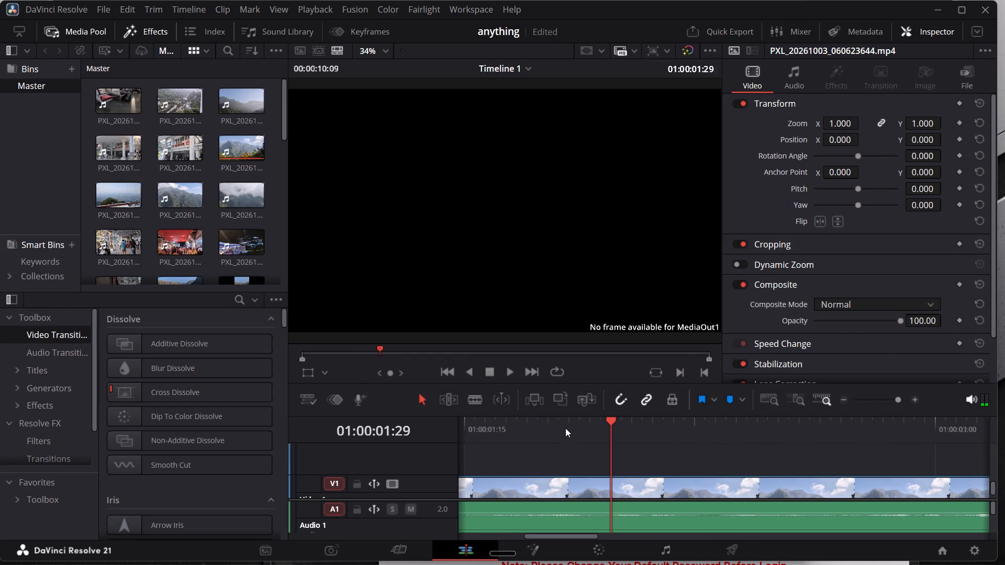
click(409, 546)
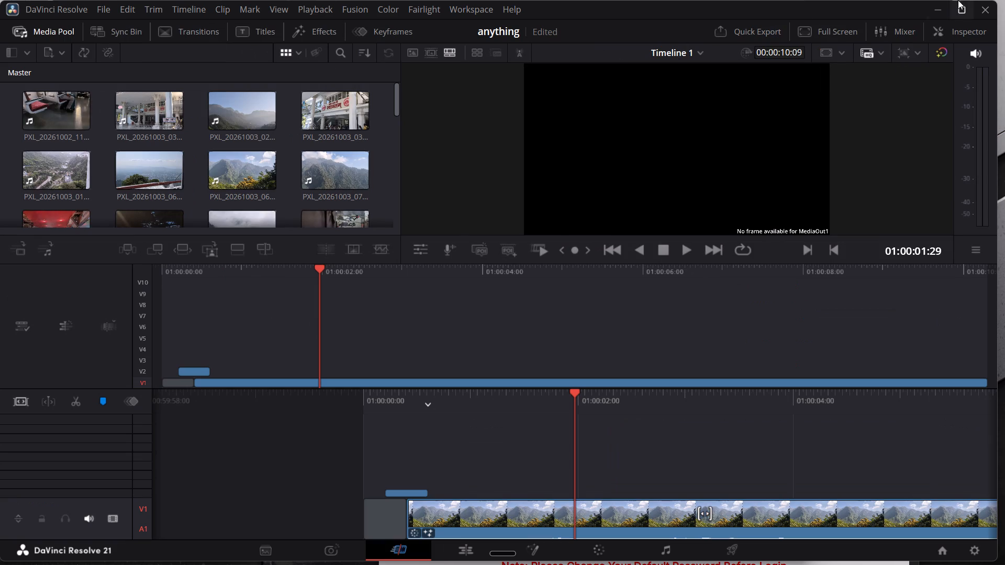
click(961, 17)
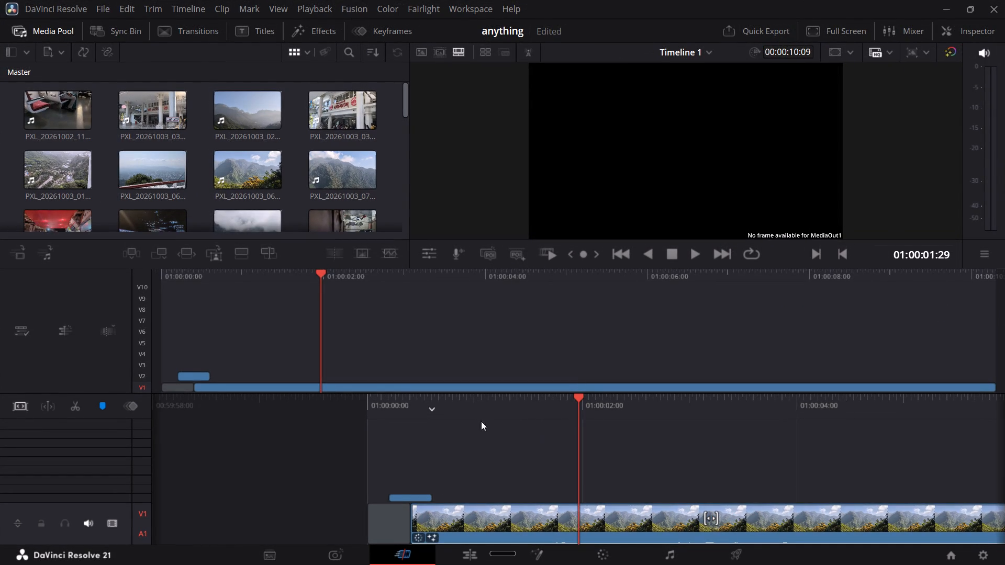
click(491, 411)
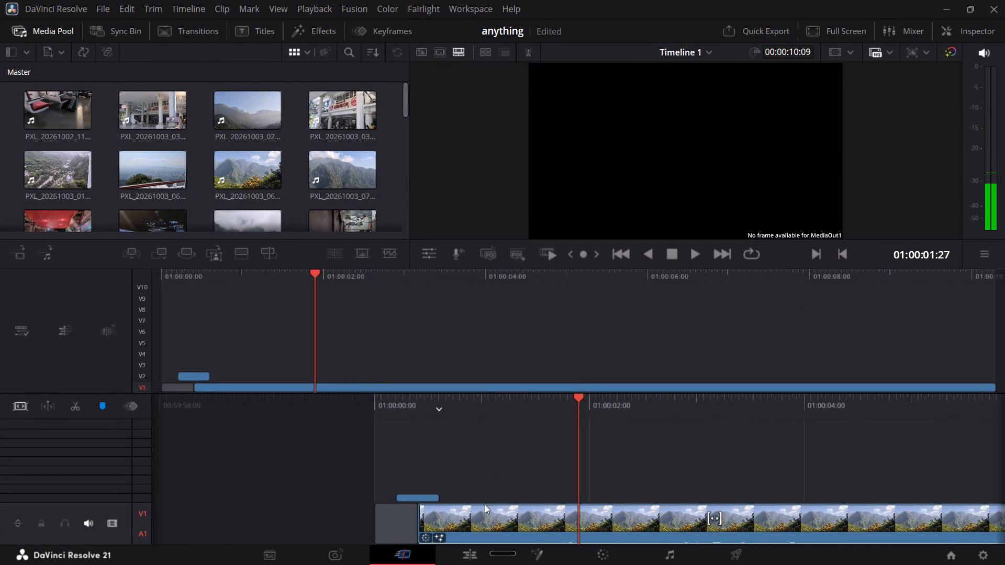
click(468, 550)
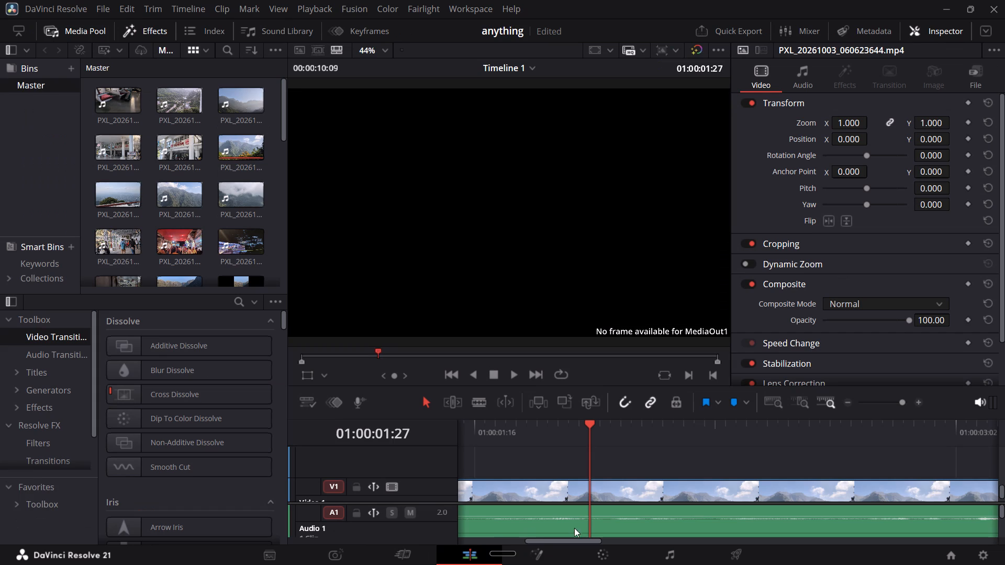
In the clip's Fusion composition, reroute the Background1 output from Merge1 to the MediaOut1 input.
click(549, 560)
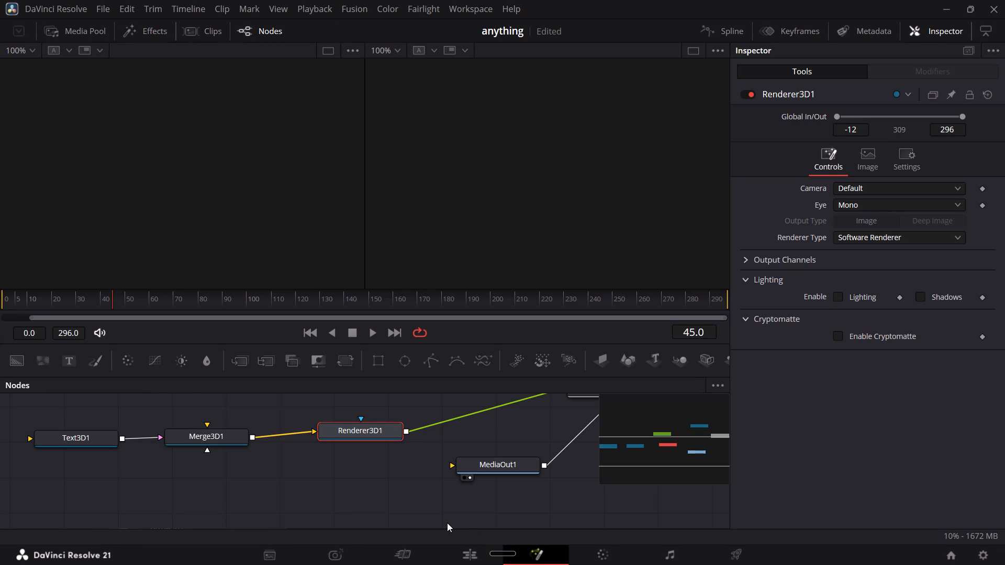
scroll(447, 523, left, 1)
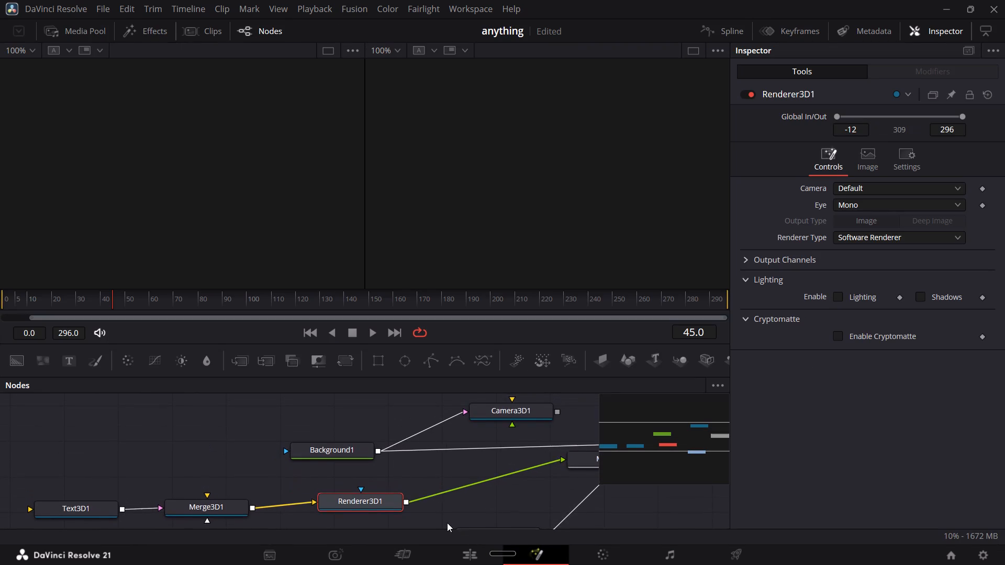
scroll(447, 523, left, 1)
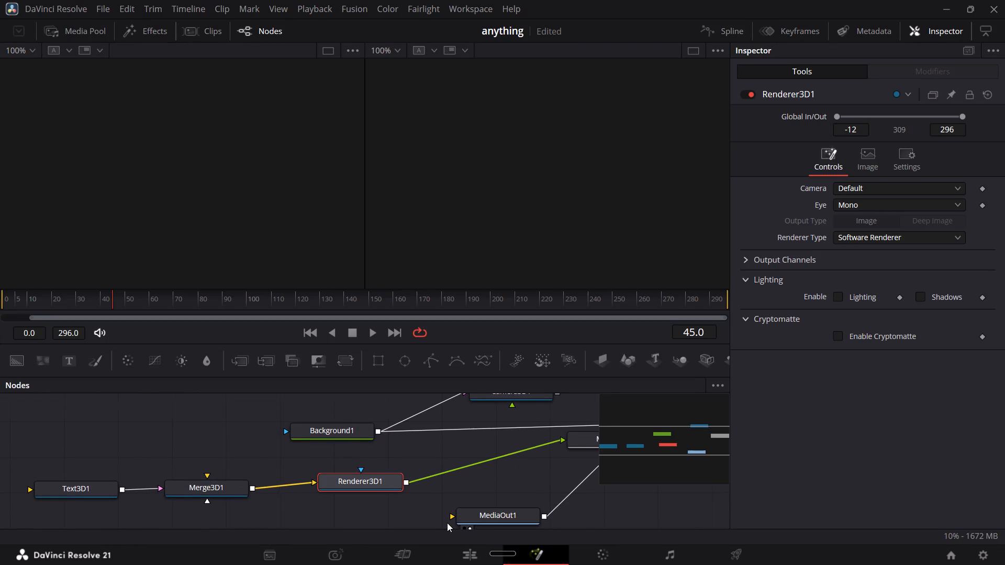
scroll(447, 523, left, 1)
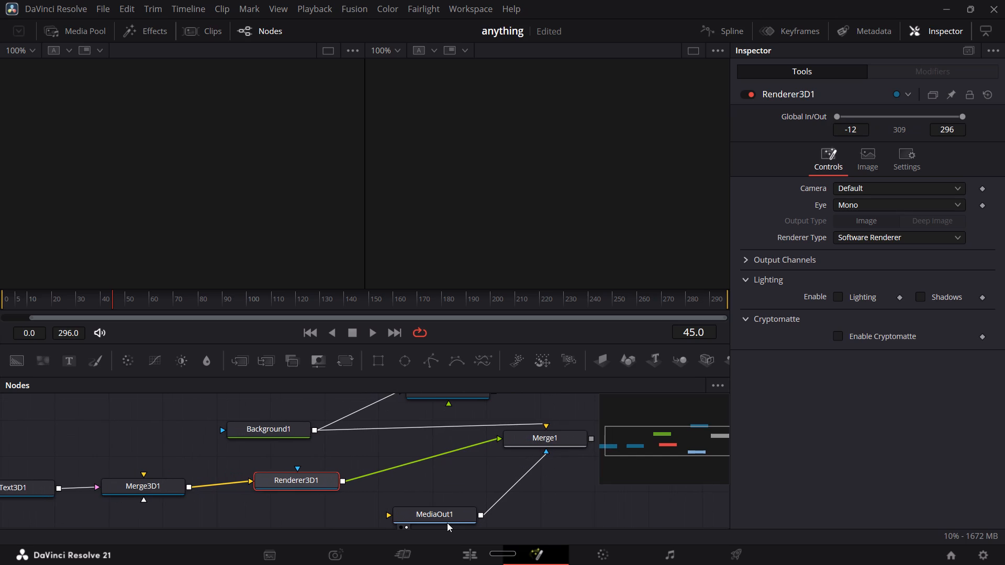
scroll(447, 523, left, 1)
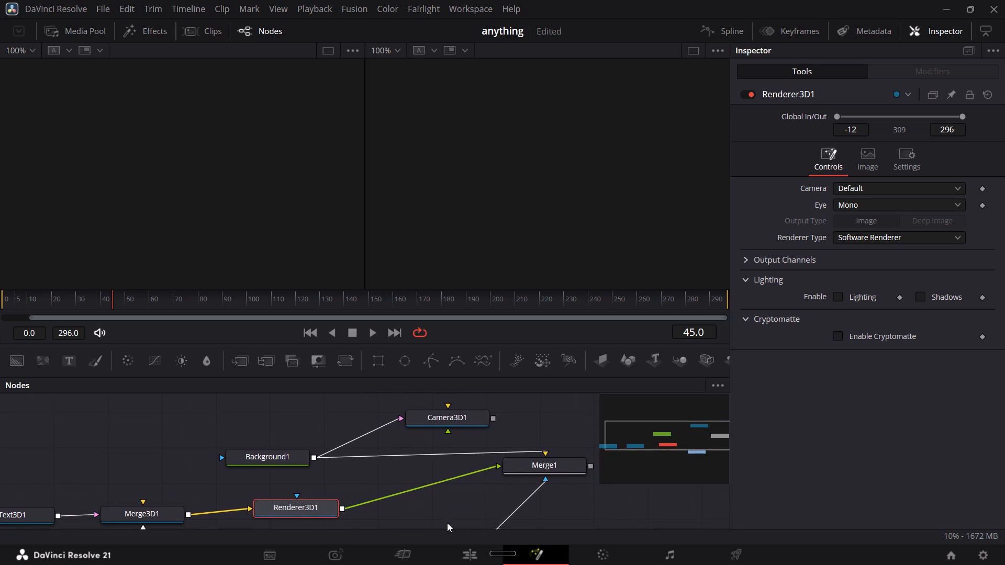
drag(543, 428, 452, 455)
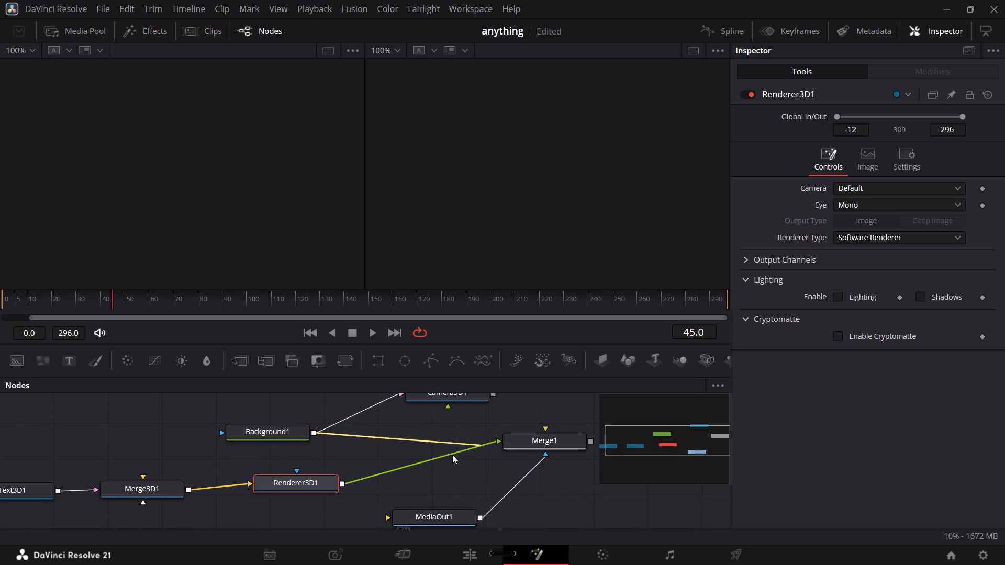
drag(452, 455, 443, 519)
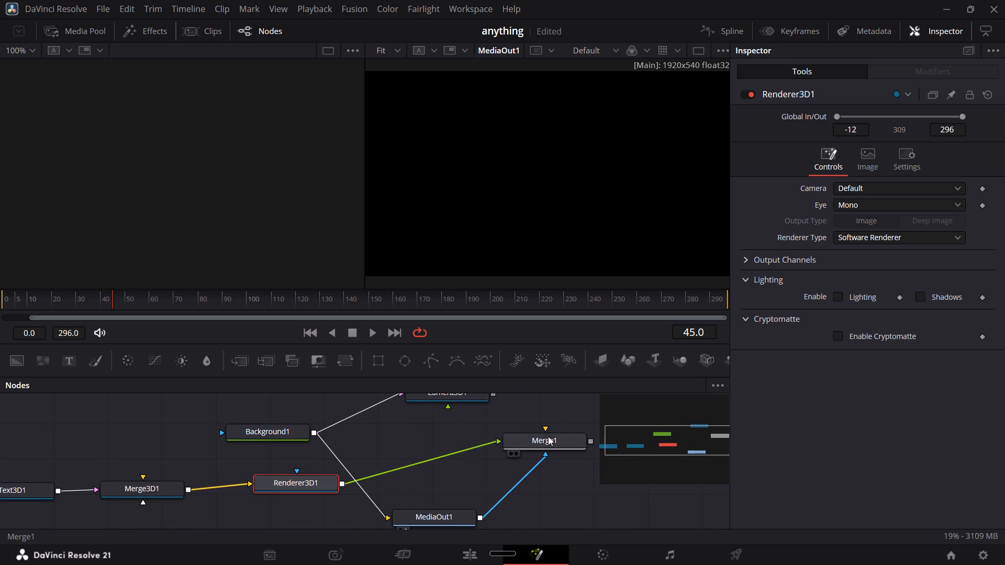
Delete the Merge1, Camera3D1 and Renderer3D1 nodes from the Fusion composition.
click(548, 439)
key(Delete)
scroll(513, 439, up, 1)
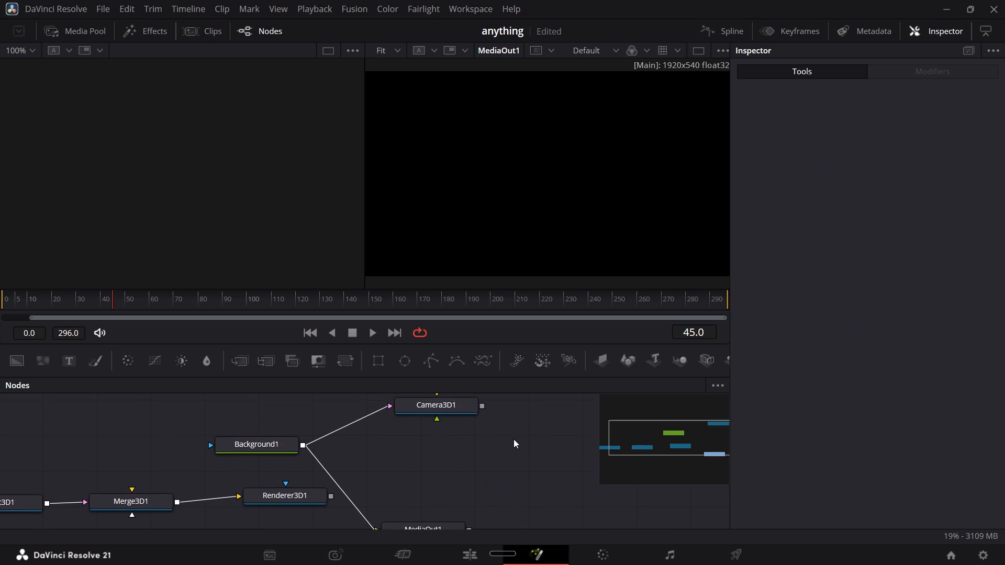
scroll(513, 439, up, 1)
click(431, 411)
key(Delete)
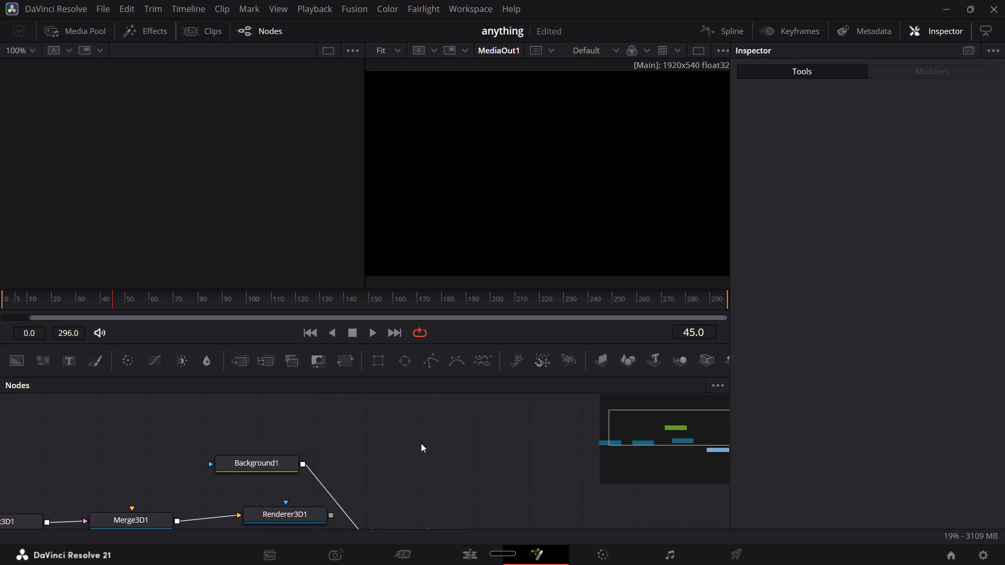
scroll(421, 443, down, 1)
drag(270, 485, 270, 465)
key(Delete)
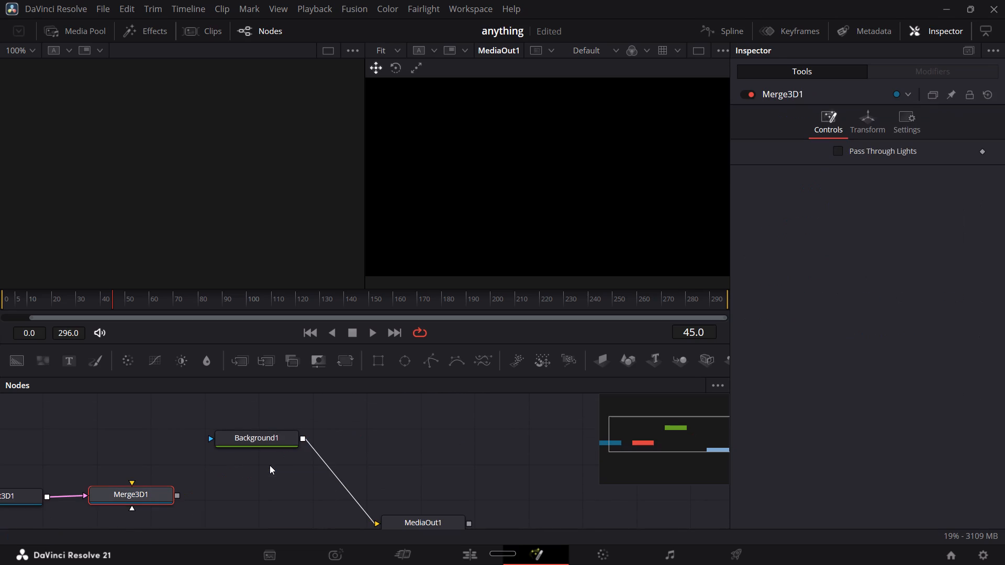
Delete the Text3D1 and Merge3D1 nodes together from the Fusion composition.
click(175, 490)
key(Delete)
scroll(175, 490, right, 1)
drag(121, 465, 271, 516)
drag(88, 449, 366, 564)
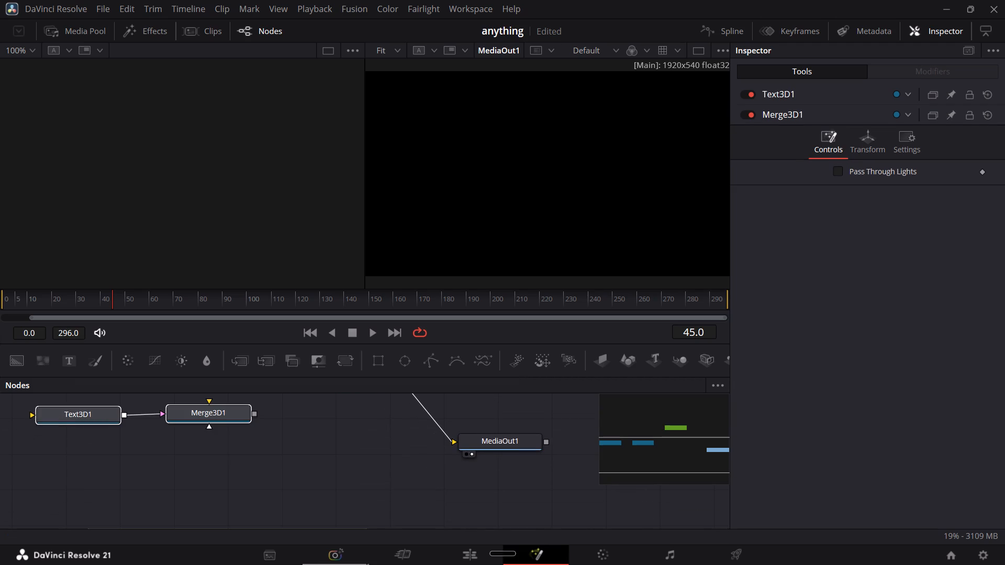
key(Delete)
Move the Background1 node down roughly level with MediaOut1 in the node graph.
scroll(311, 564, up, 1)
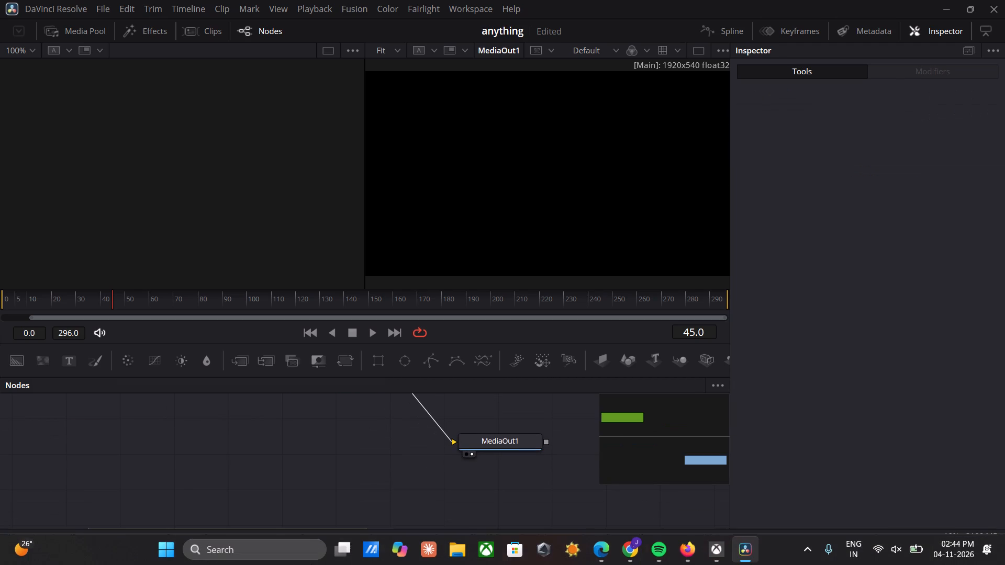
scroll(311, 564, up, 1)
scroll(288, 431, up, 1)
scroll(288, 431, down, 1)
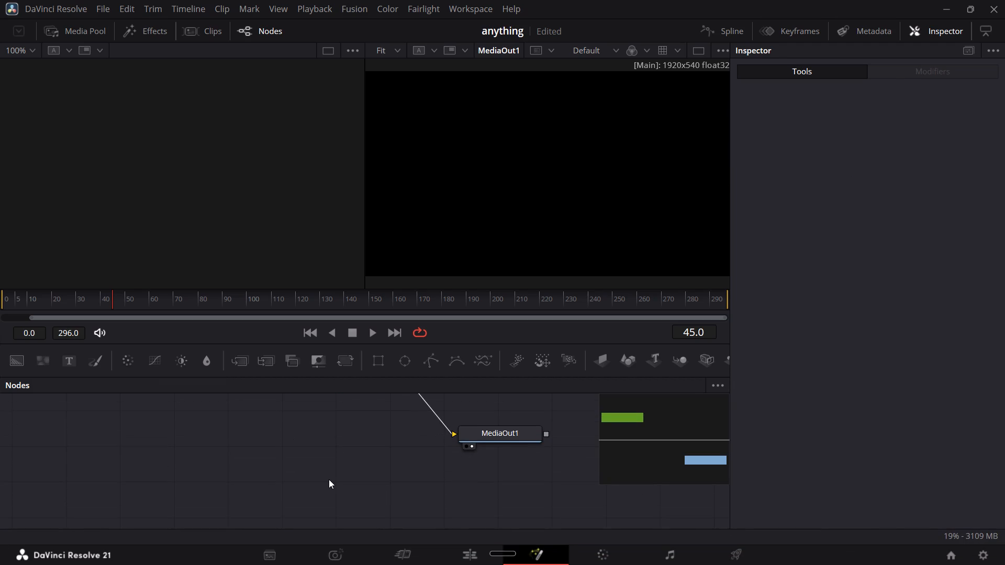
scroll(329, 479, up, 1)
drag(340, 425, 239, 505)
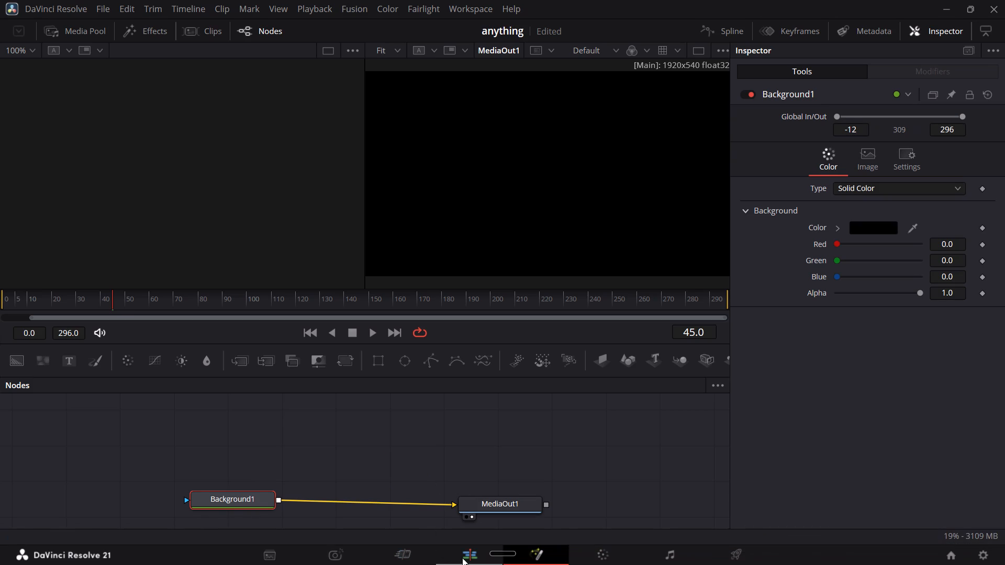
Return to the Edit page timeline and move the playhead to 01:00:00:10 over the short upper-track clip.
click(463, 558)
scroll(586, 436, down, 1)
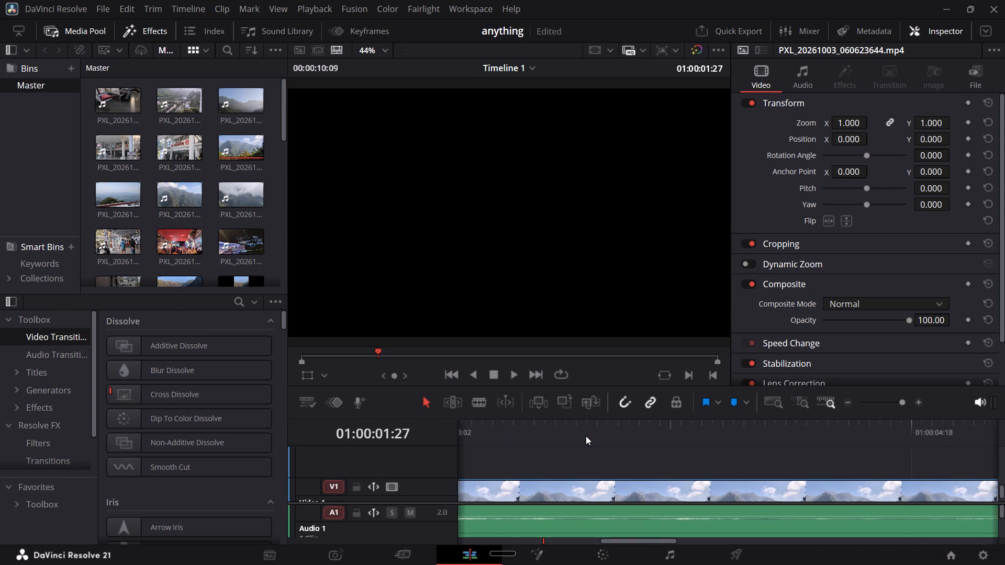
scroll(586, 436, down, 1)
drag(600, 434, 557, 430)
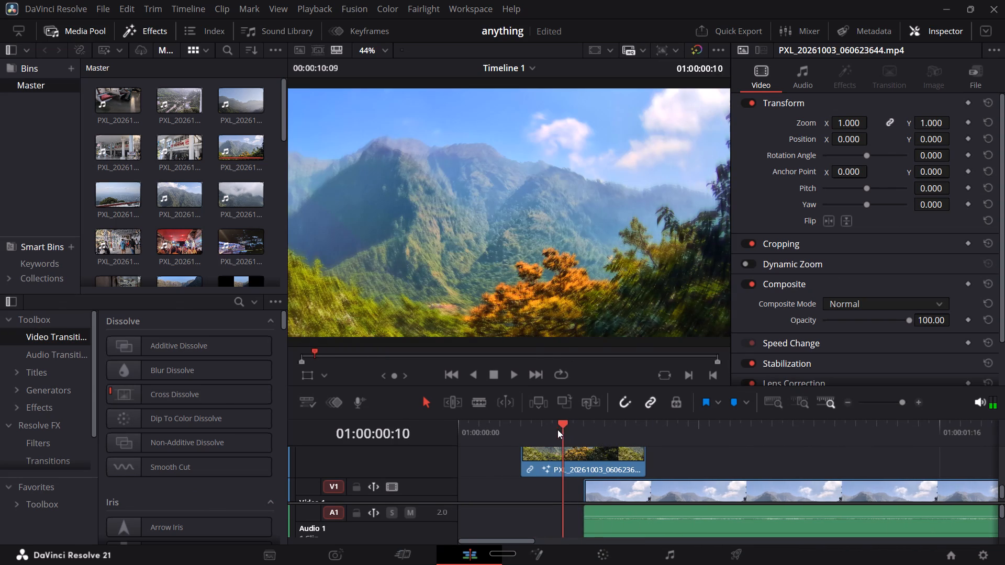
drag(557, 430, 565, 426)
Delete the PXL_20261003_060623644.mp4 mountain clip and its linked audio from the Video 1 track.
click(691, 494)
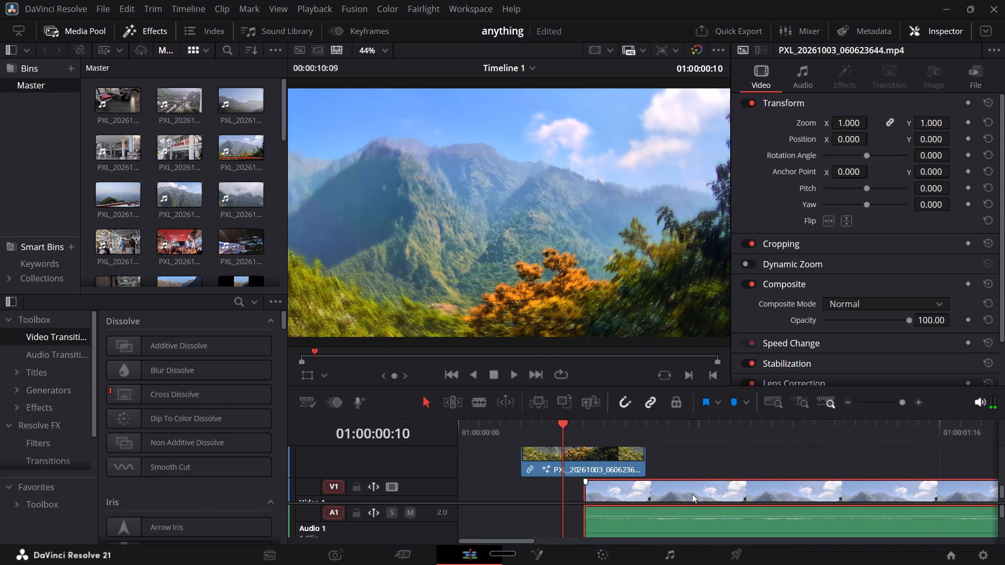
scroll(692, 494, down, 1)
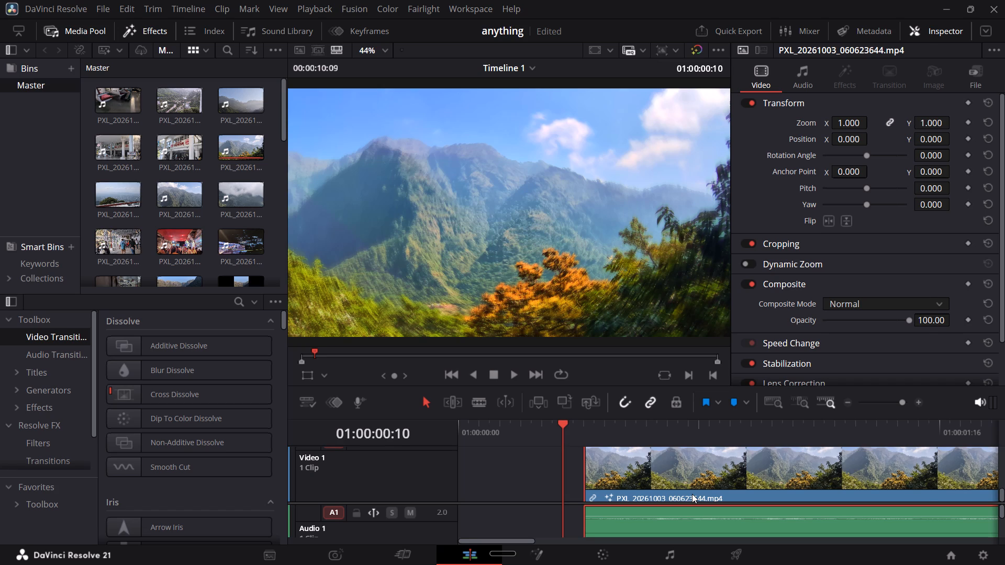
right_click(692, 494)
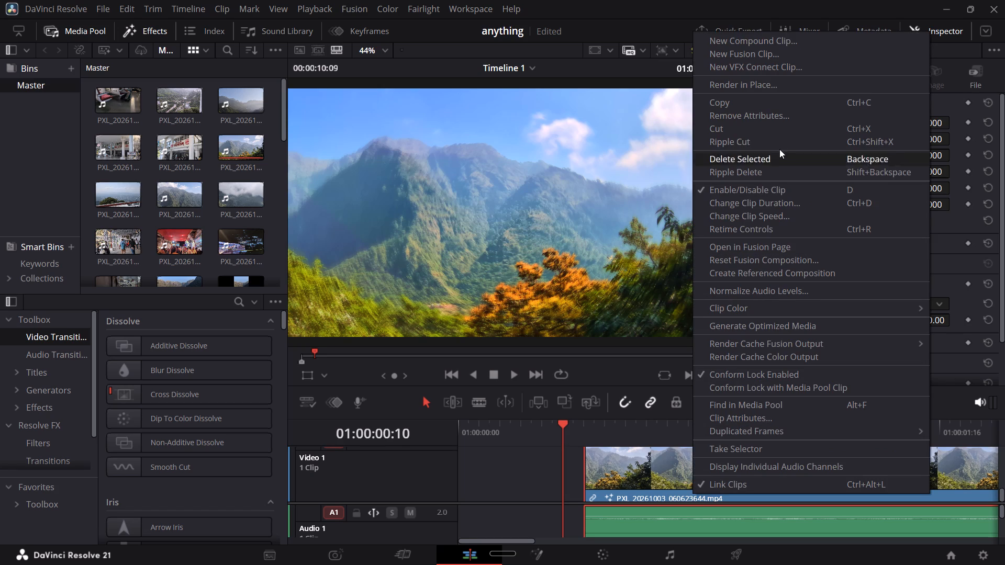
click(778, 153)
click(510, 461)
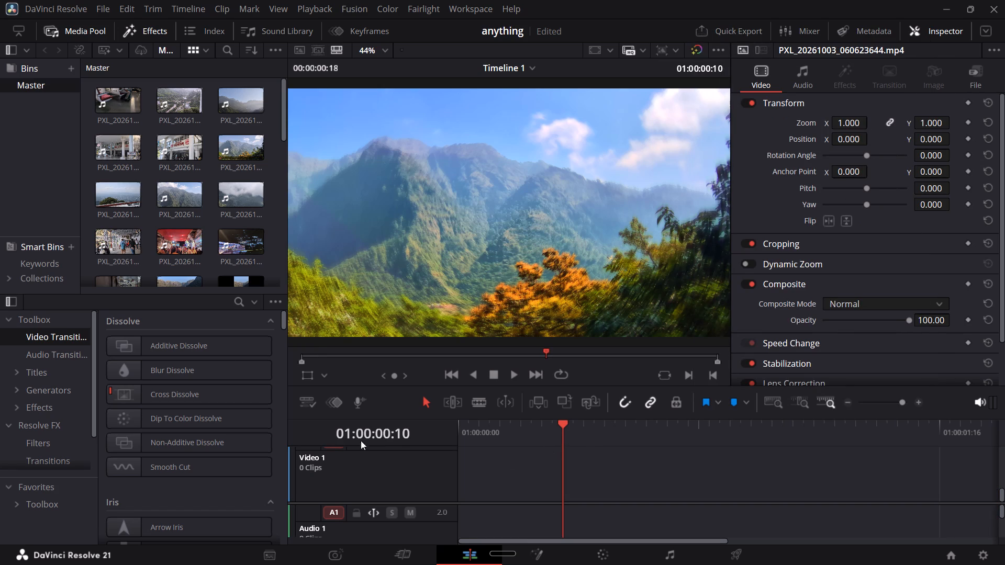
Find PXL_20261005_023632204.mp4 in the Master bin and place it on Video 1, starting shortly after the upper-track clip ends.
click(217, 310)
scroll(217, 310, down, 1)
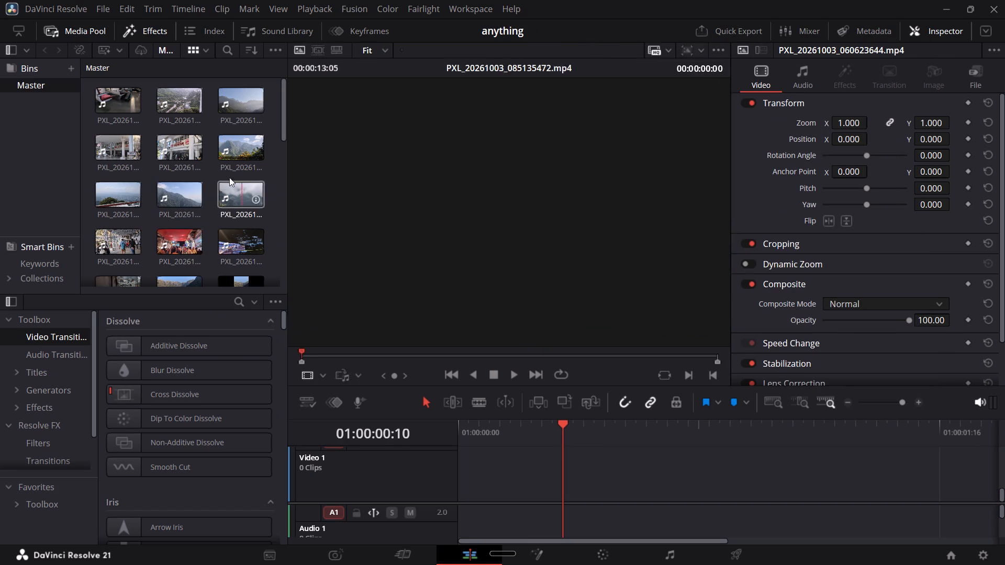
scroll(225, 174, down, 2)
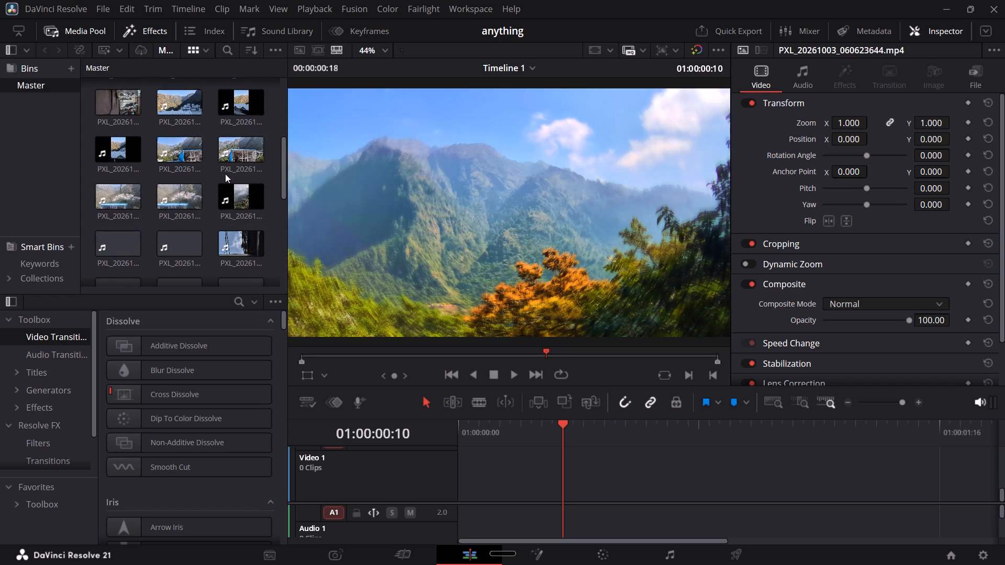
scroll(225, 174, down, 2)
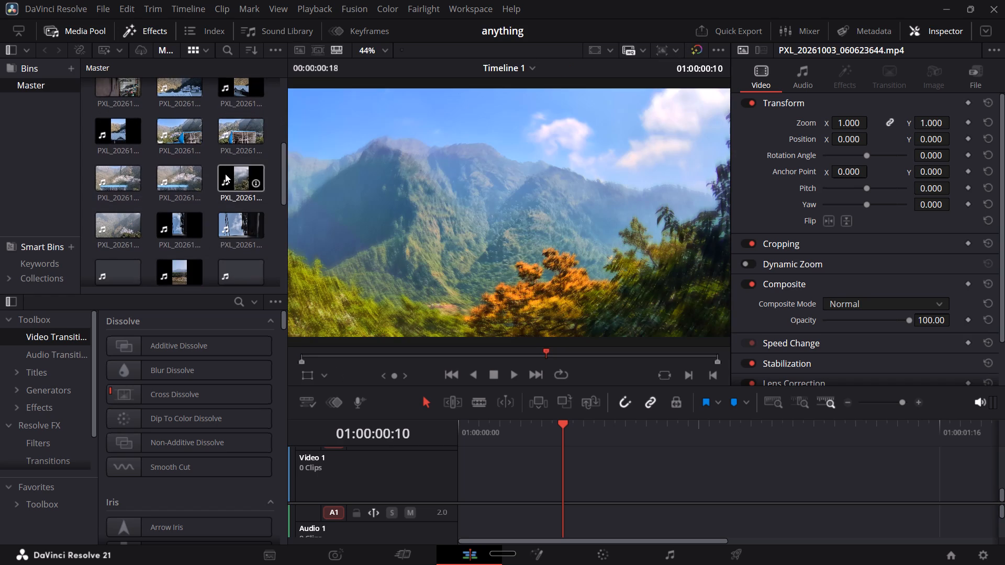
scroll(225, 174, down, 2)
scroll(203, 233, down, 2)
scroll(203, 233, up, 3)
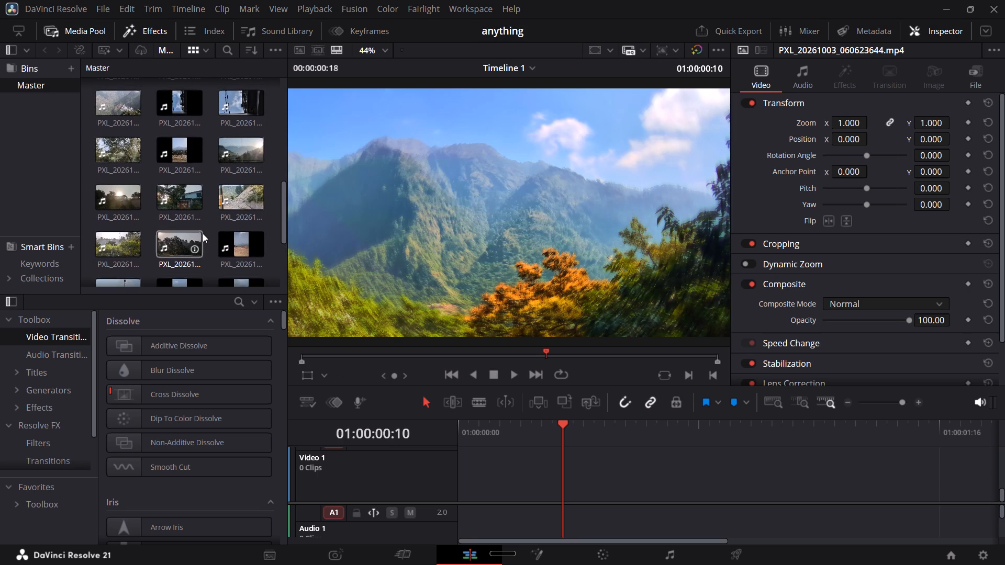
scroll(203, 233, up, 1)
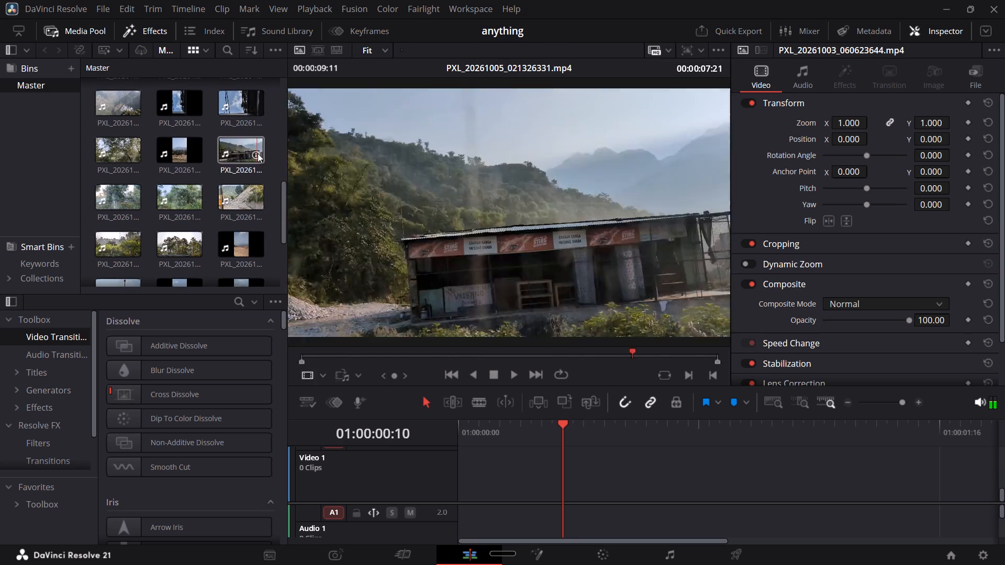
scroll(225, 210, down, 1)
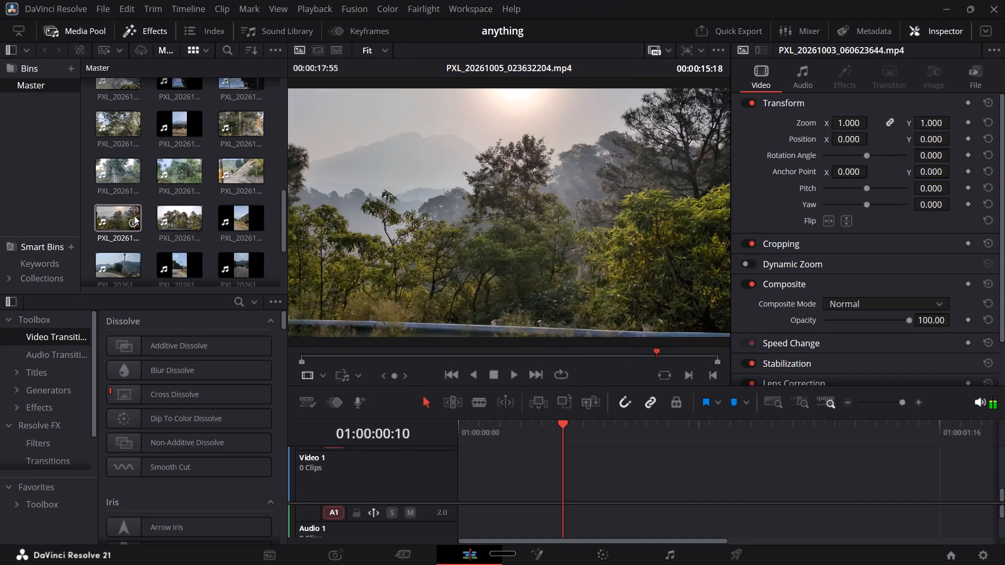
drag(133, 216, 705, 517)
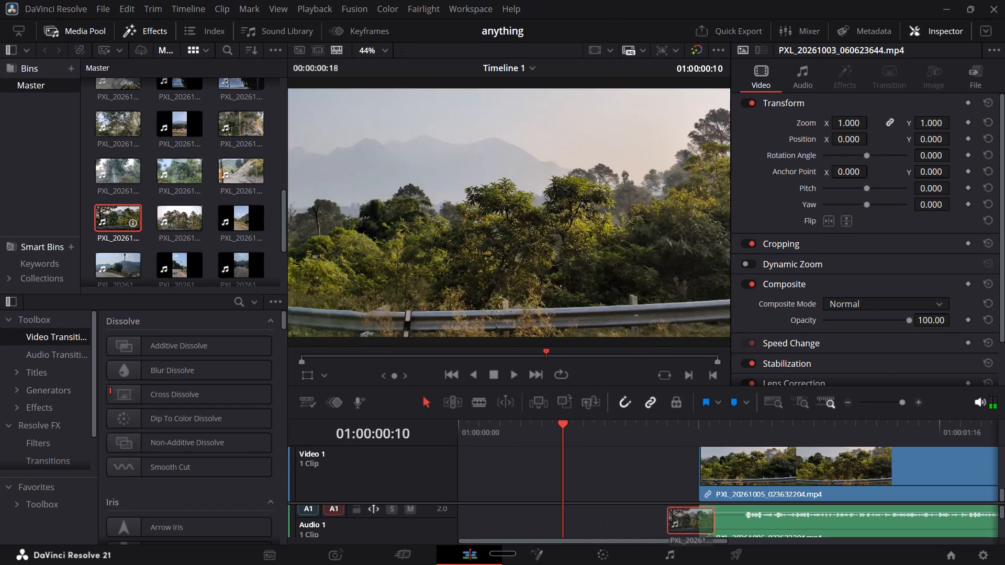
drag(705, 517, 703, 516)
Move the playhead to 01:00:01:10 over the newly placed forest clip and switch to the Color page.
scroll(679, 505, left, 1)
drag(589, 437, 585, 436)
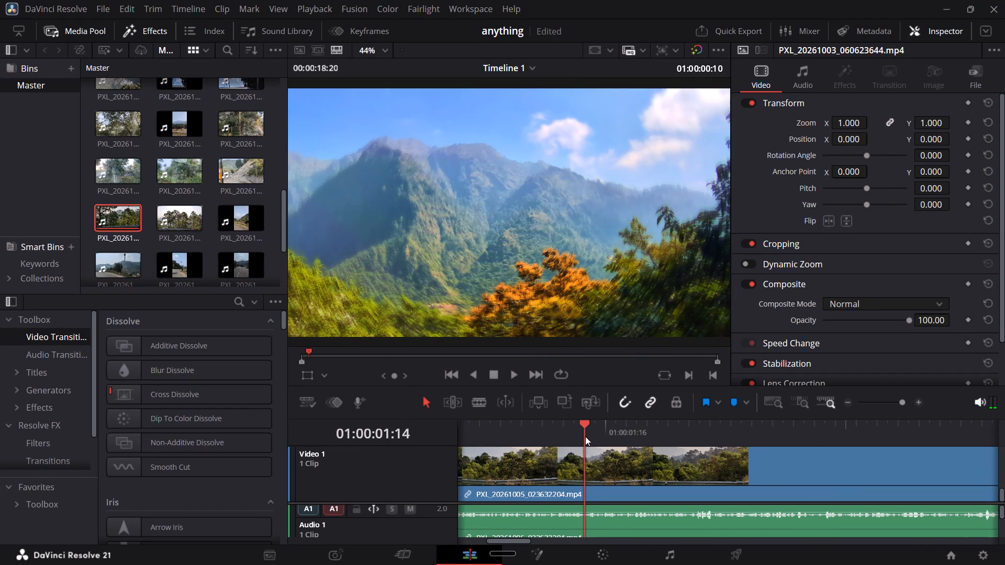
drag(585, 436, 545, 436)
click(609, 553)
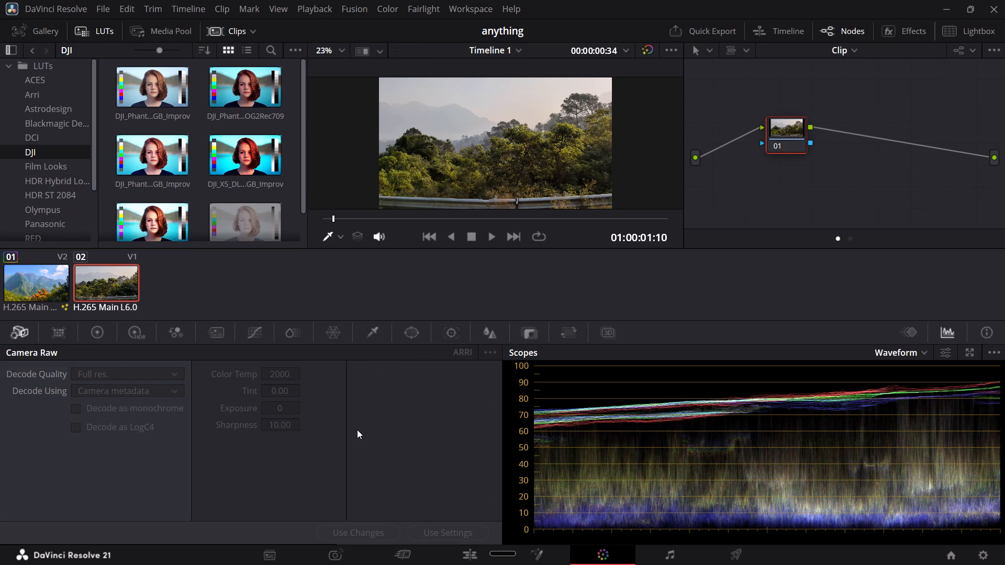
Raise the forest clip's overall ColorSlice saturation to 2.00, using the frame at 01:00:03:10 as reference.
click(13, 334)
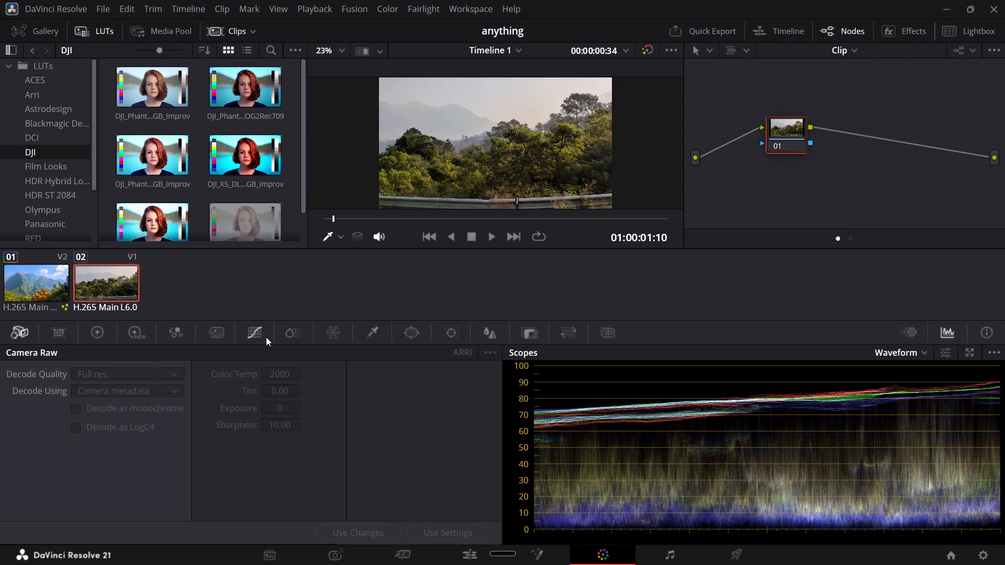
click(267, 335)
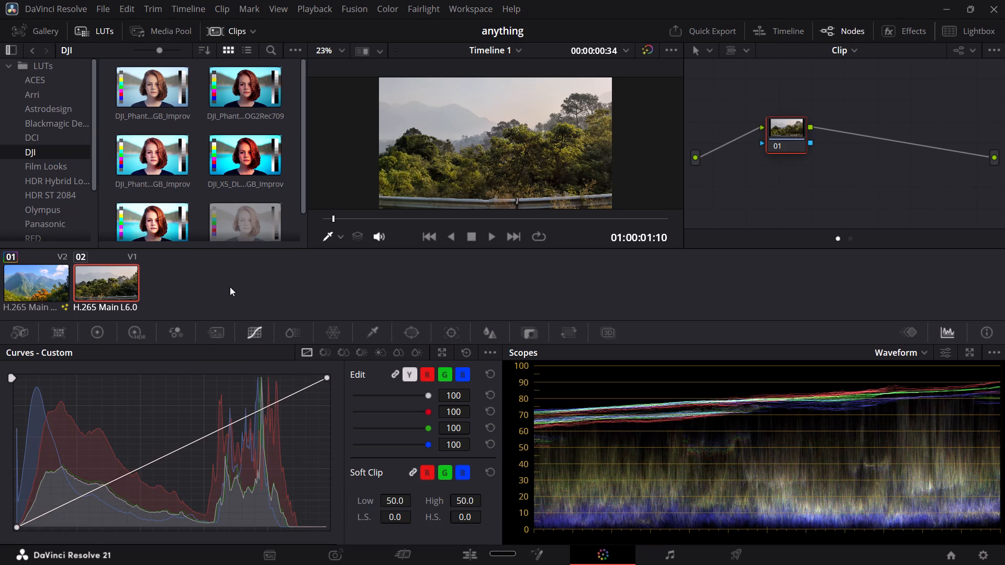
click(281, 329)
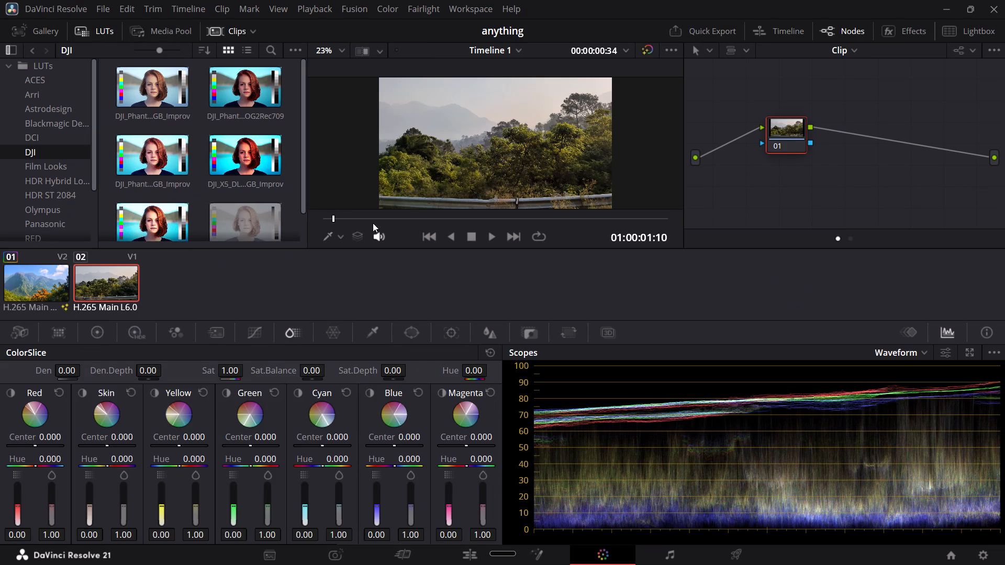
drag(331, 219, 372, 219)
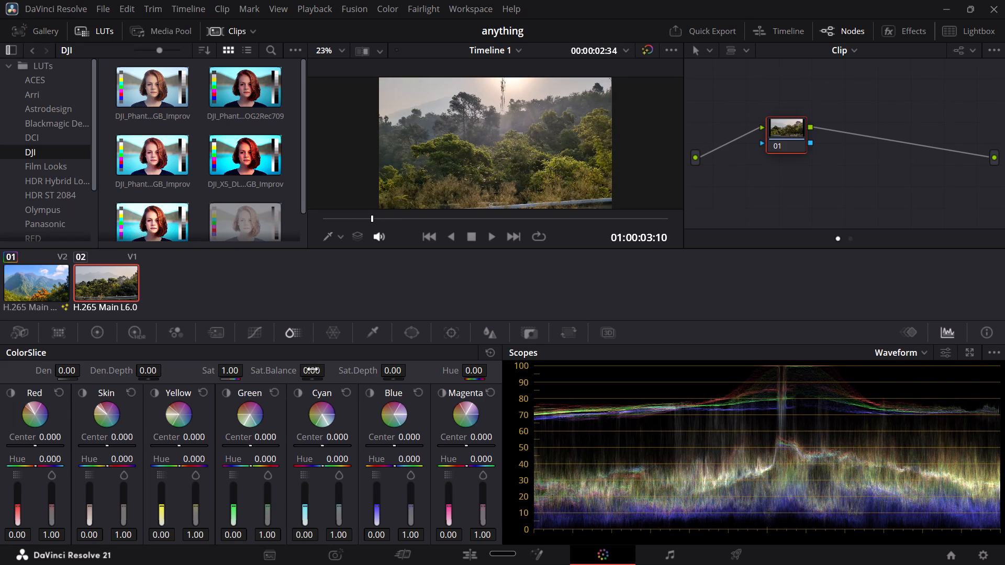
drag(234, 369, 260, 371)
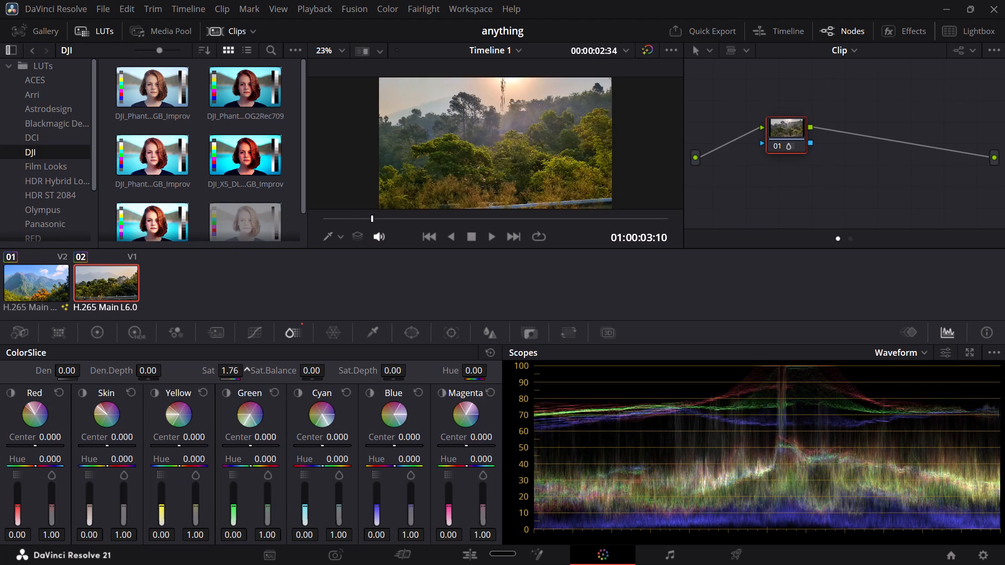
drag(260, 371, 414, 344)
Check the saturated clip up to 01:00:05:07 and set the ColorSlice Sat.Balance to 1.00.
drag(372, 222, 363, 222)
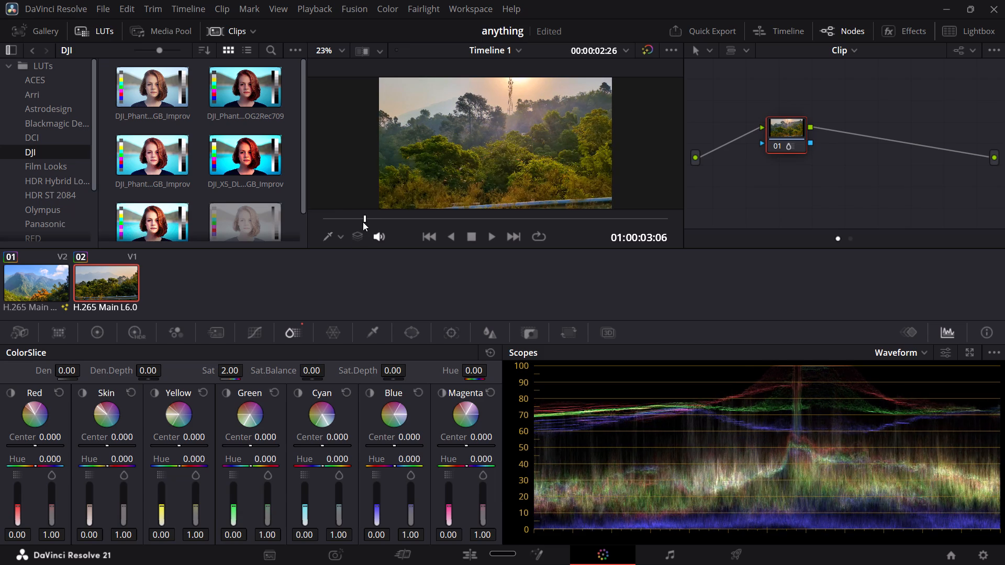
drag(363, 222, 383, 222)
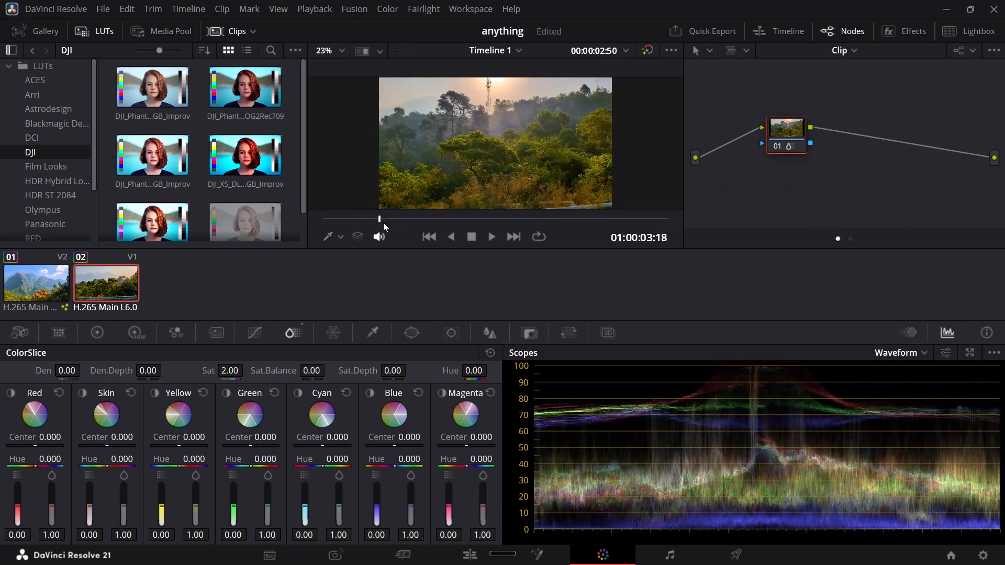
drag(383, 222, 410, 222)
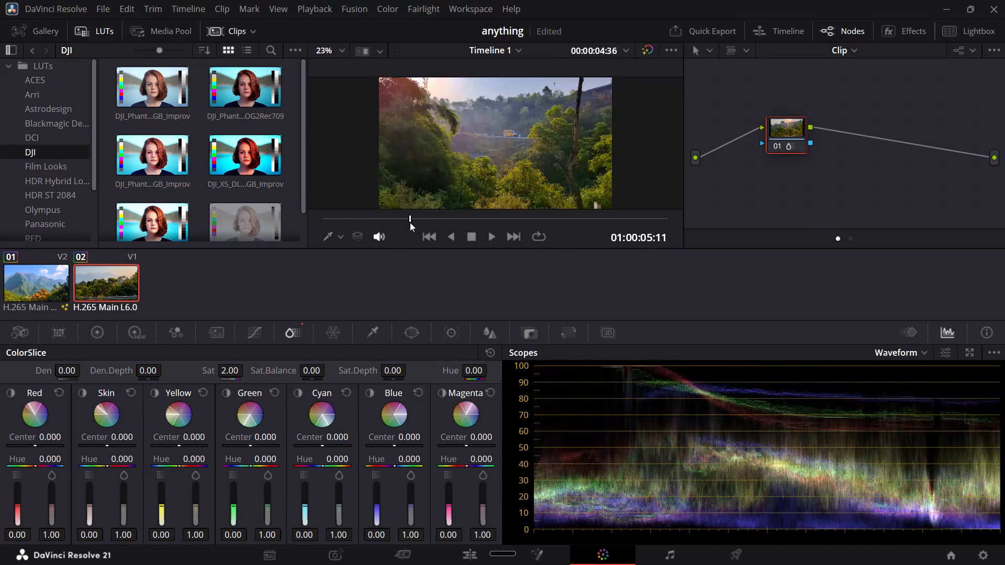
drag(410, 222, 409, 222)
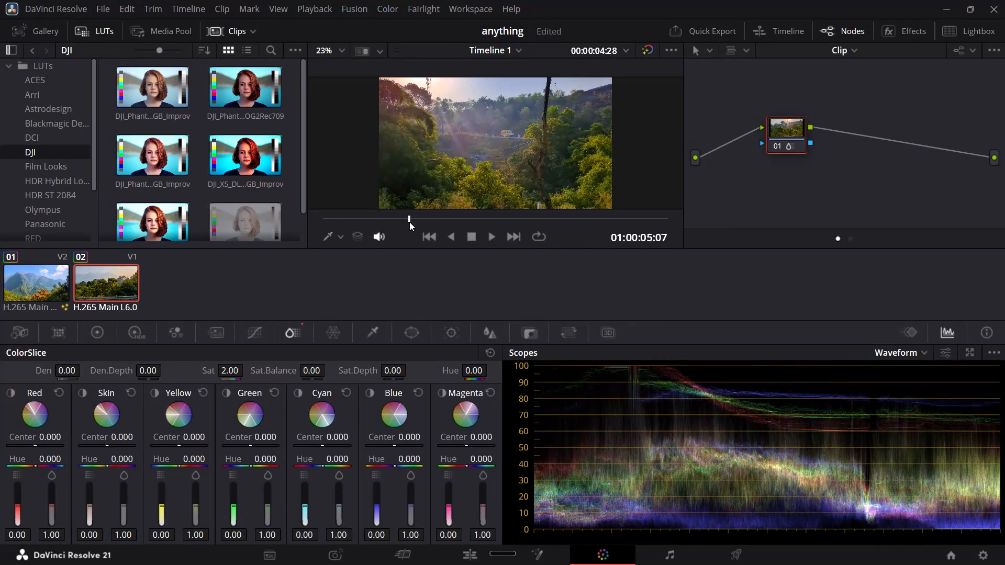
ctrl+scroll(498, 100, up, 2)
ctrl+scroll(498, 100, down, 2)
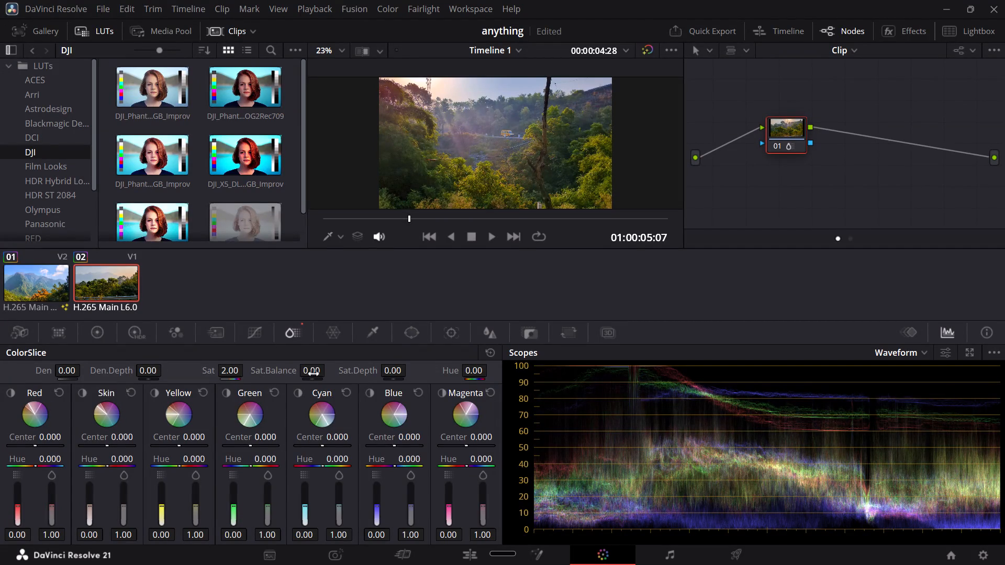
drag(314, 374, 282, 366)
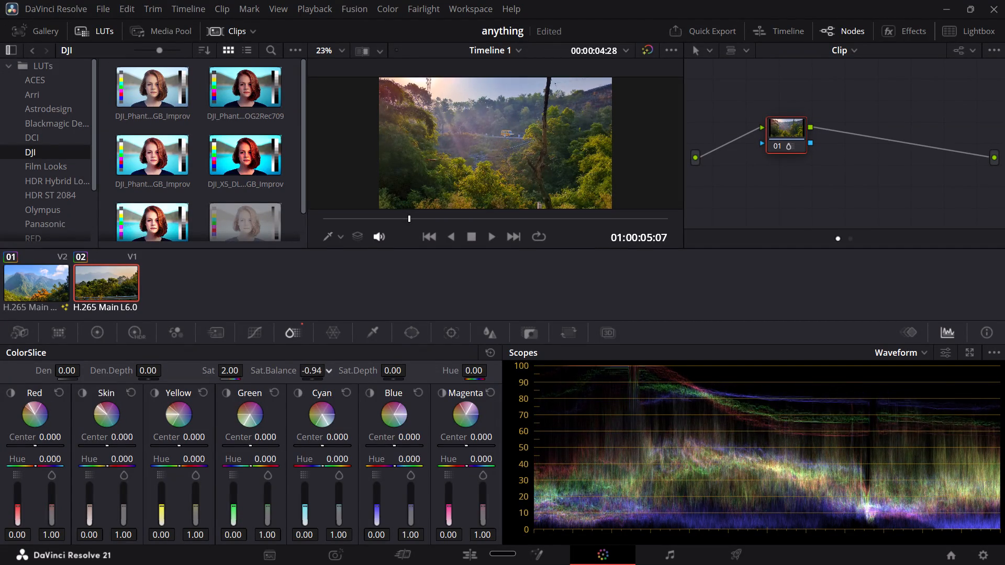
drag(282, 366, 324, 371)
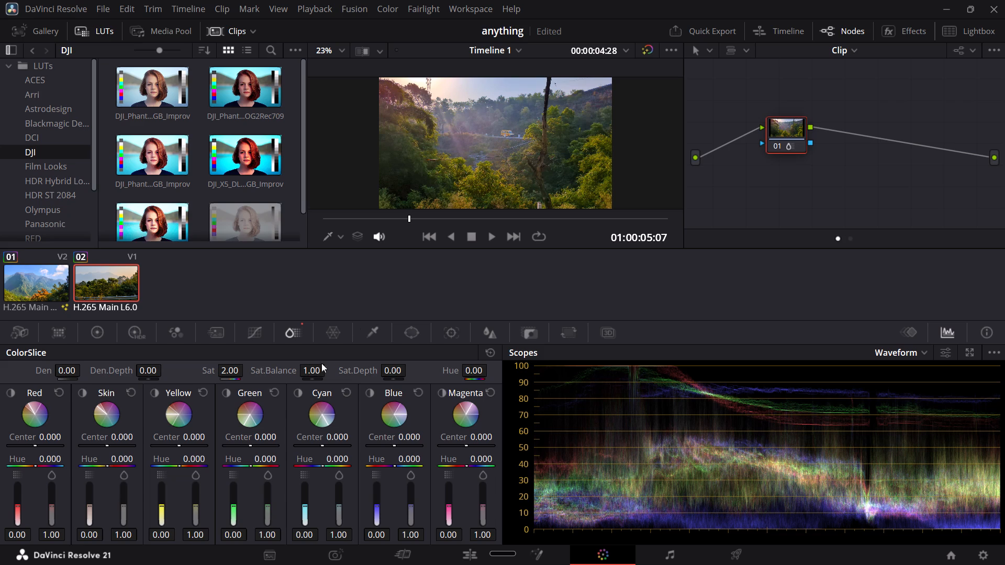
Scrub back and forth between about 01:00:01:04 and 01:00:06:22 to examine the ColorSlice grade, ending at 01:00:04:01.
drag(409, 220, 394, 220)
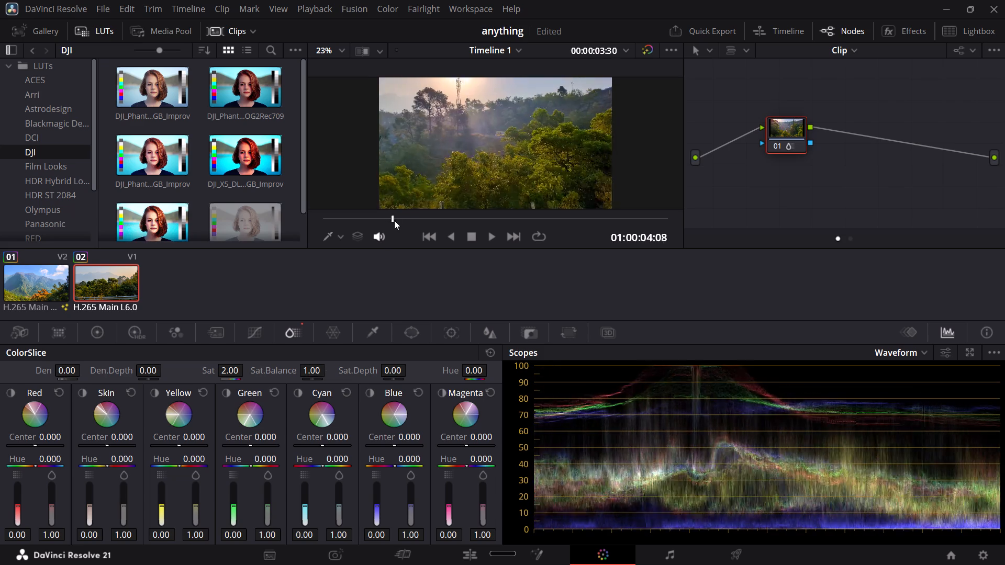
drag(394, 220, 330, 219)
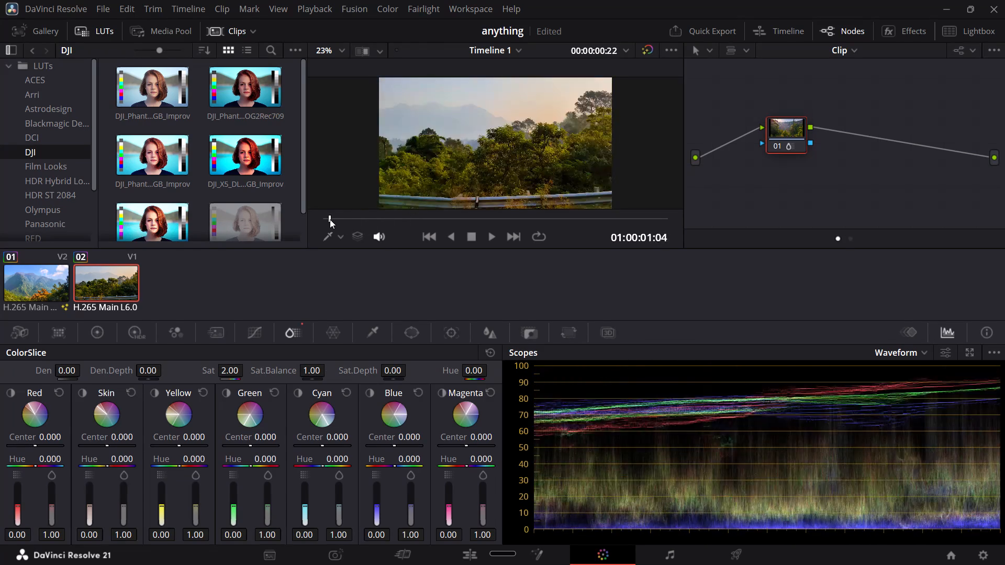
drag(330, 219, 407, 220)
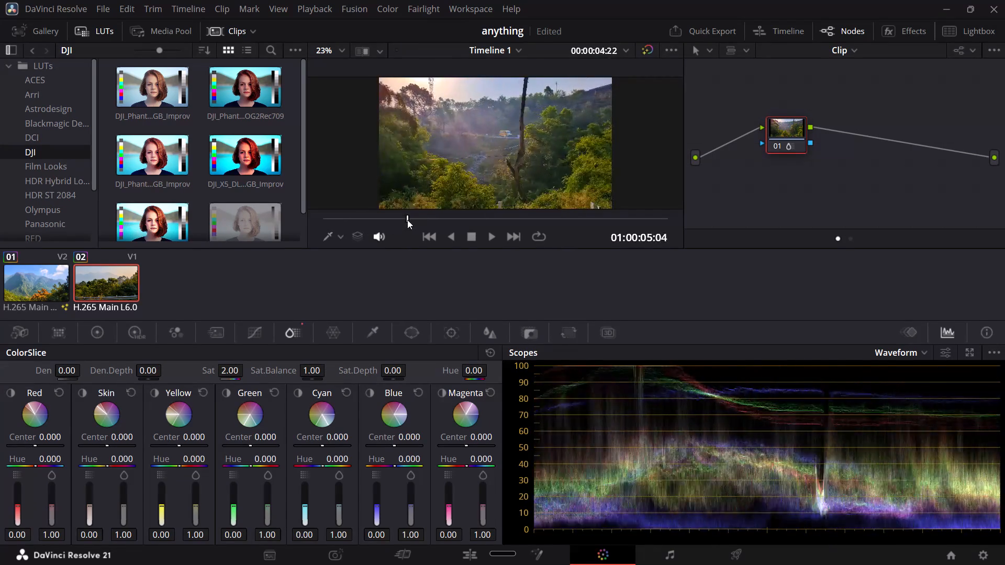
drag(407, 220, 369, 223)
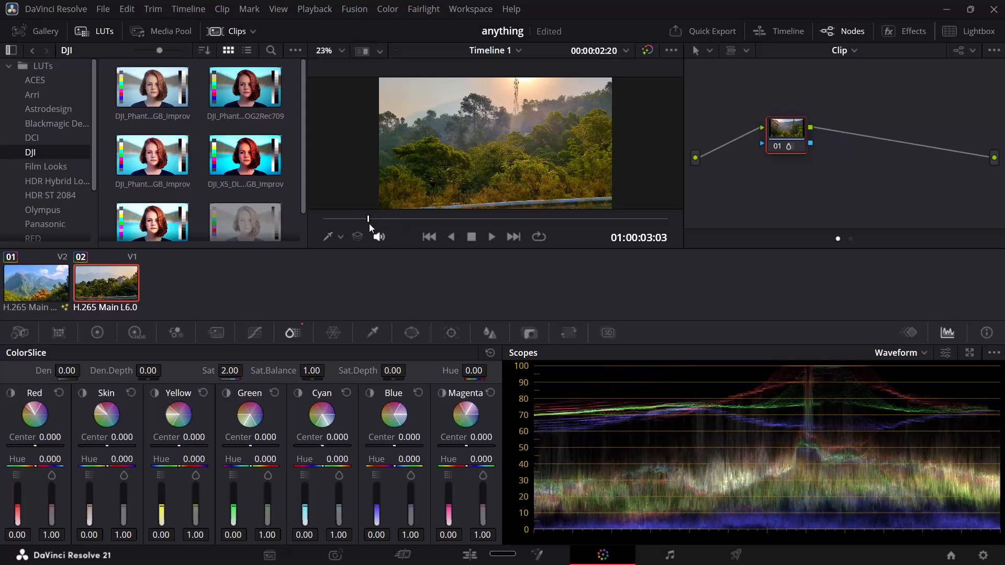
drag(369, 223, 444, 217)
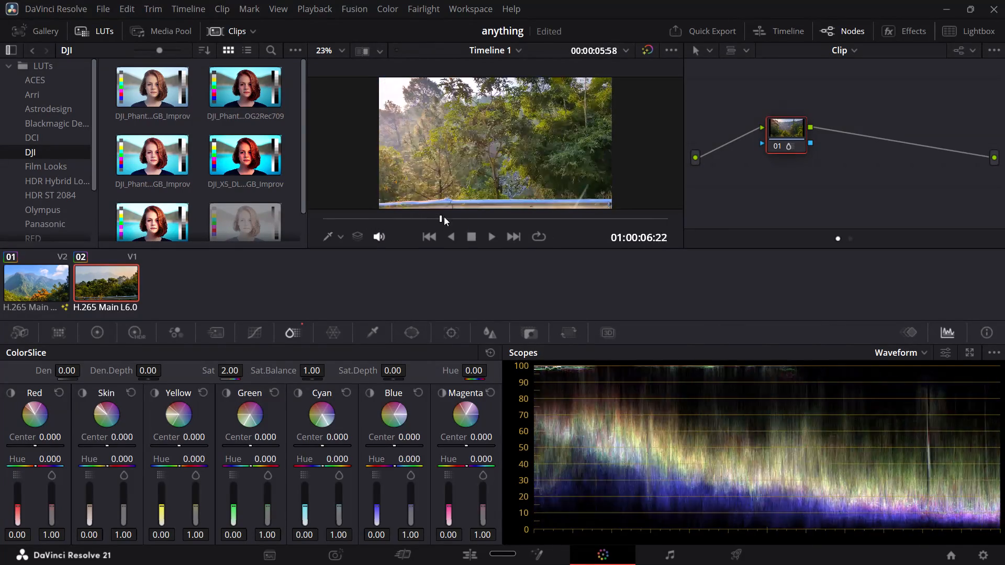
drag(444, 217, 348, 215)
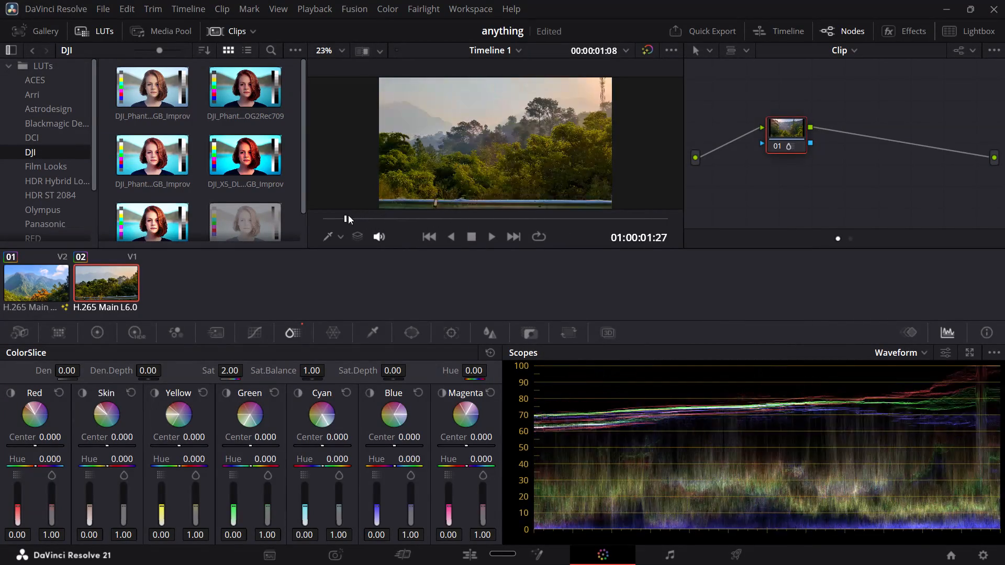
drag(348, 215, 386, 217)
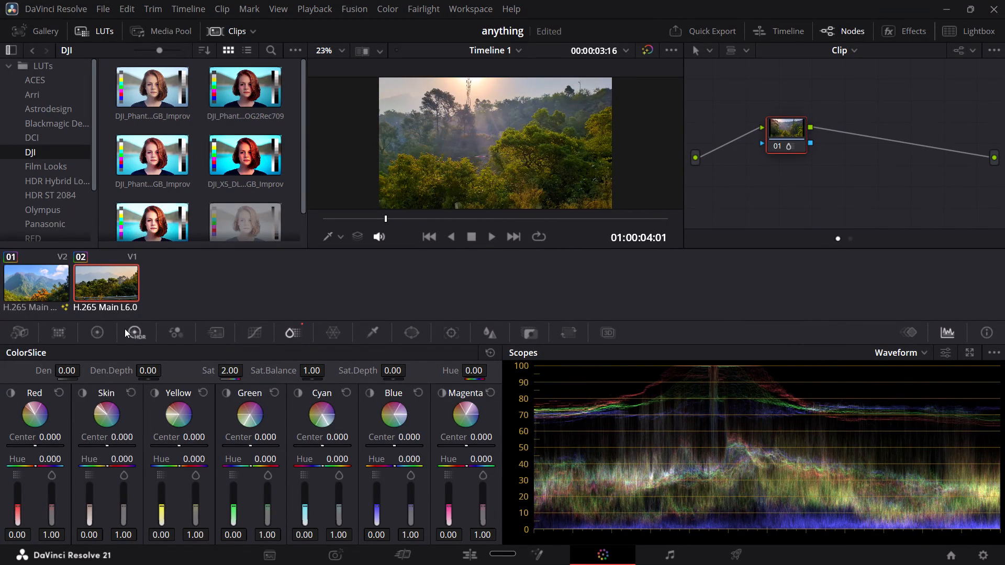
Add serial node 02 after node 01 and shape its custom curve into a gentle S, lifting the highlights and lowering the shadows.
click(90, 333)
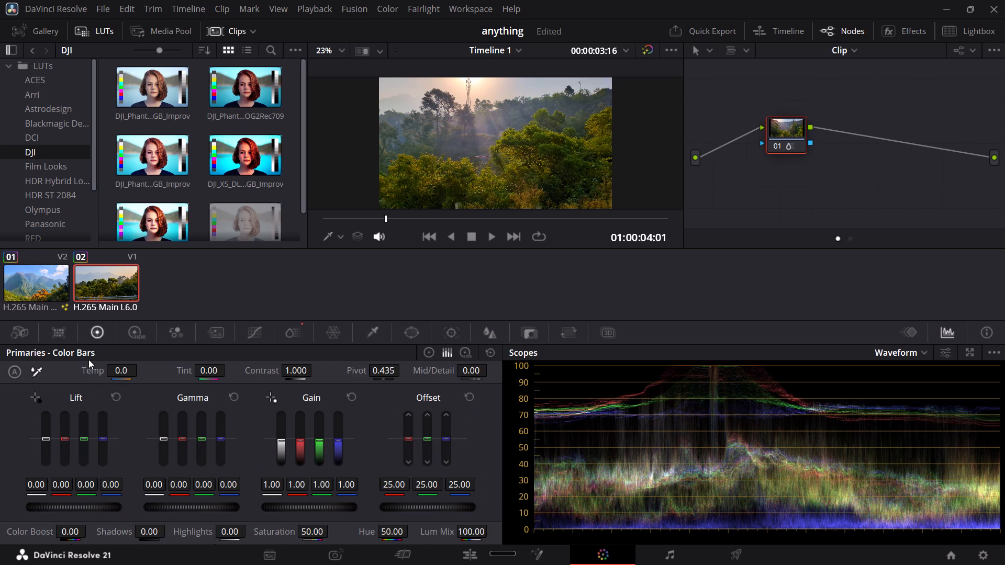
click(256, 331)
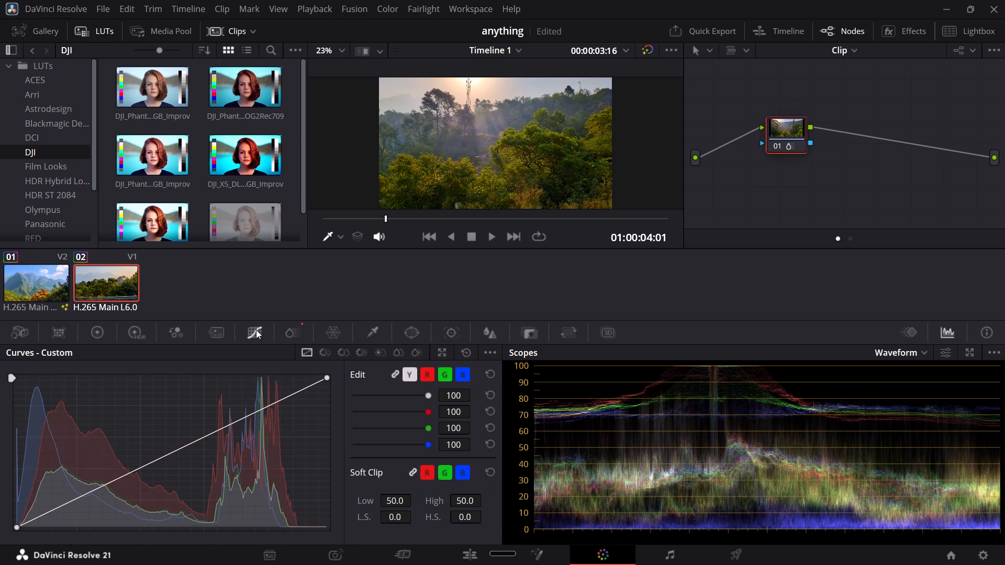
key(alt+s)
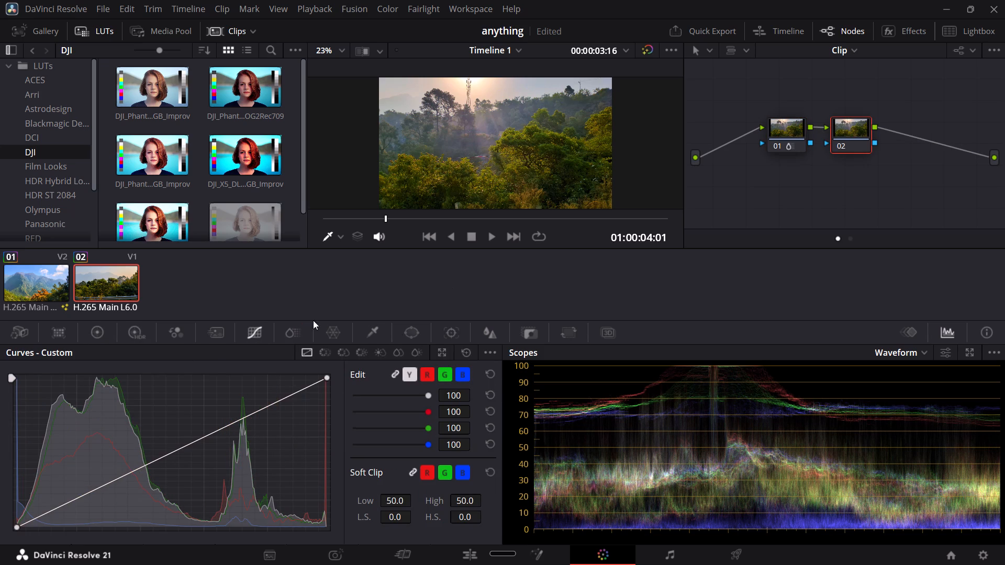
drag(245, 416, 245, 416)
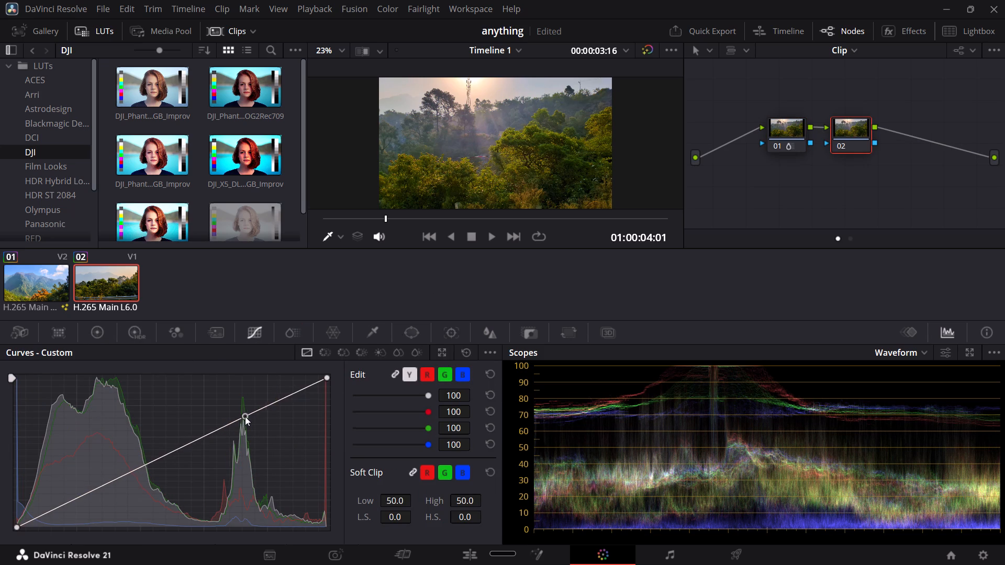
drag(245, 416, 232, 409)
drag(85, 485, 92, 495)
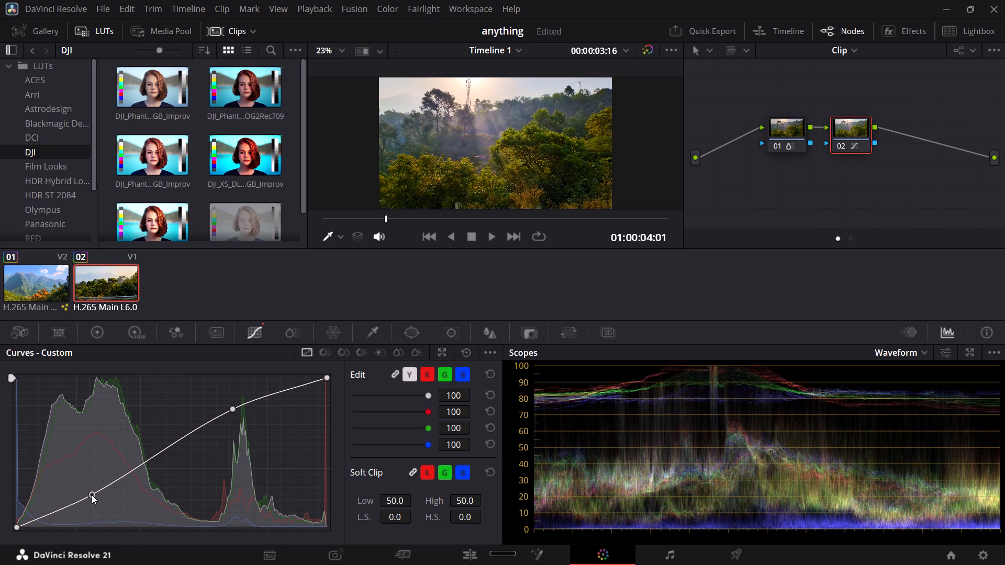
drag(92, 495, 91, 491)
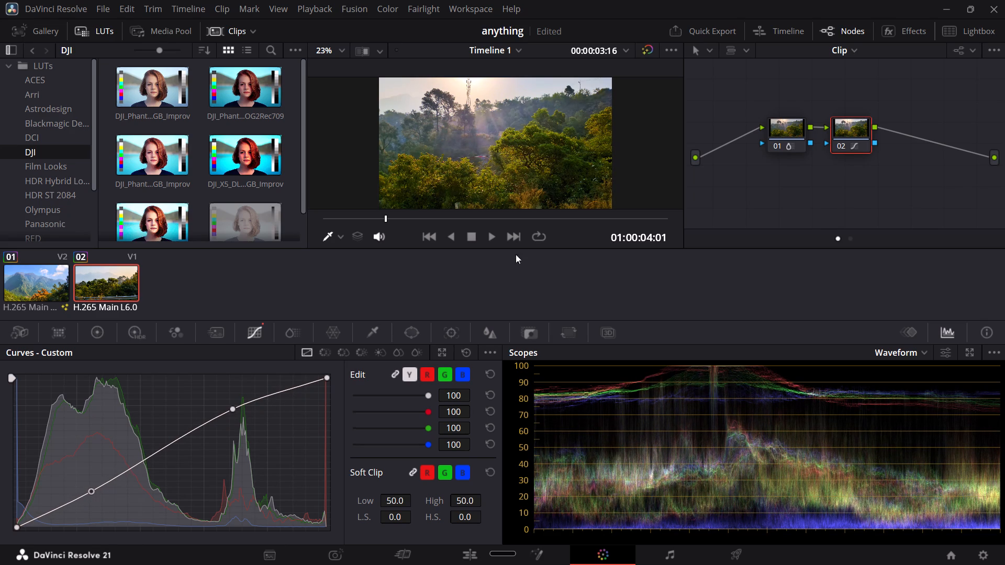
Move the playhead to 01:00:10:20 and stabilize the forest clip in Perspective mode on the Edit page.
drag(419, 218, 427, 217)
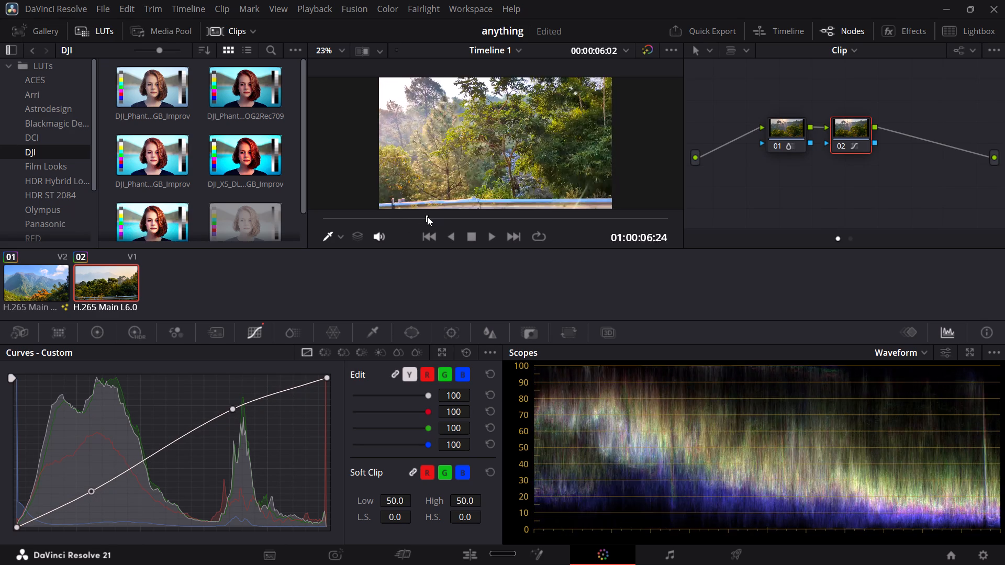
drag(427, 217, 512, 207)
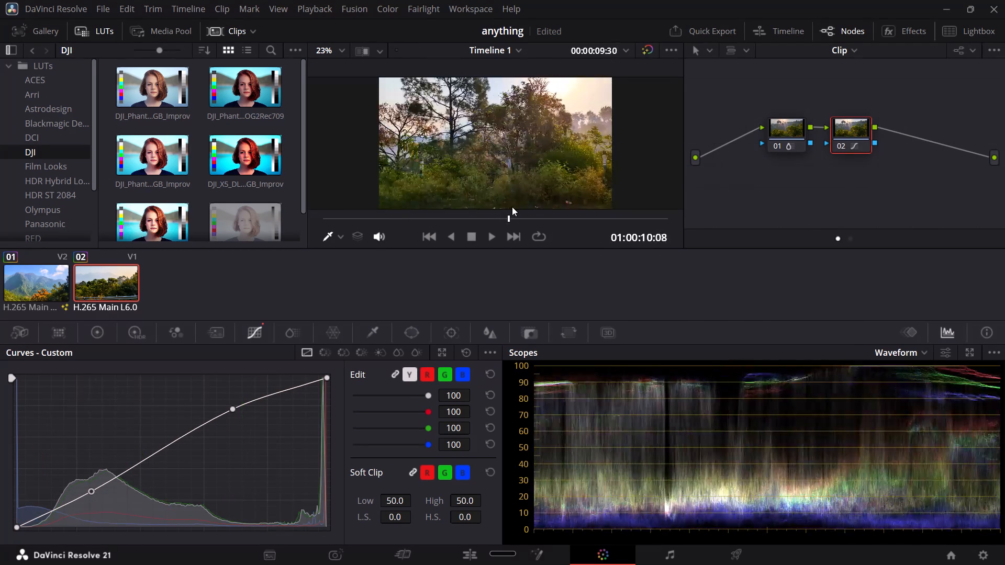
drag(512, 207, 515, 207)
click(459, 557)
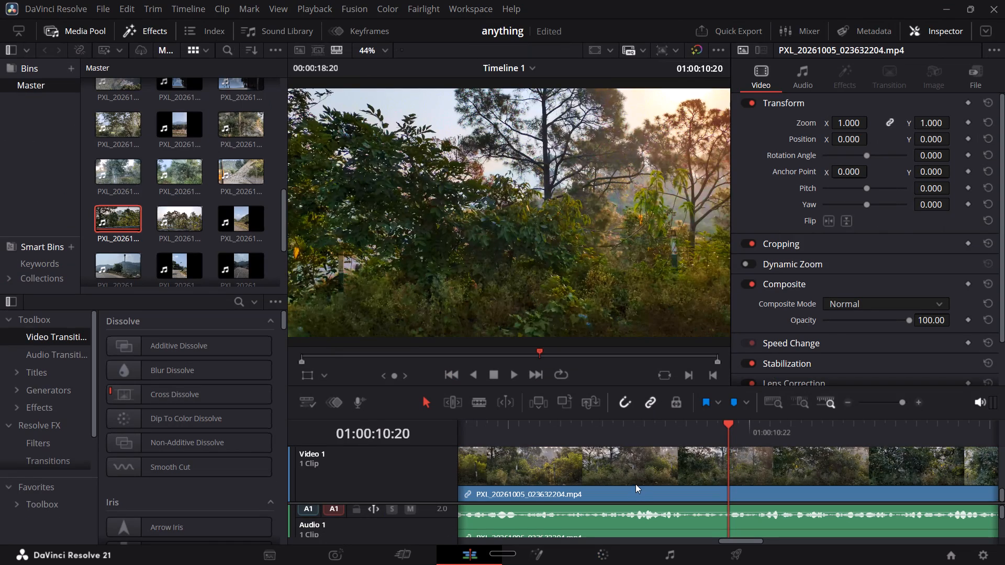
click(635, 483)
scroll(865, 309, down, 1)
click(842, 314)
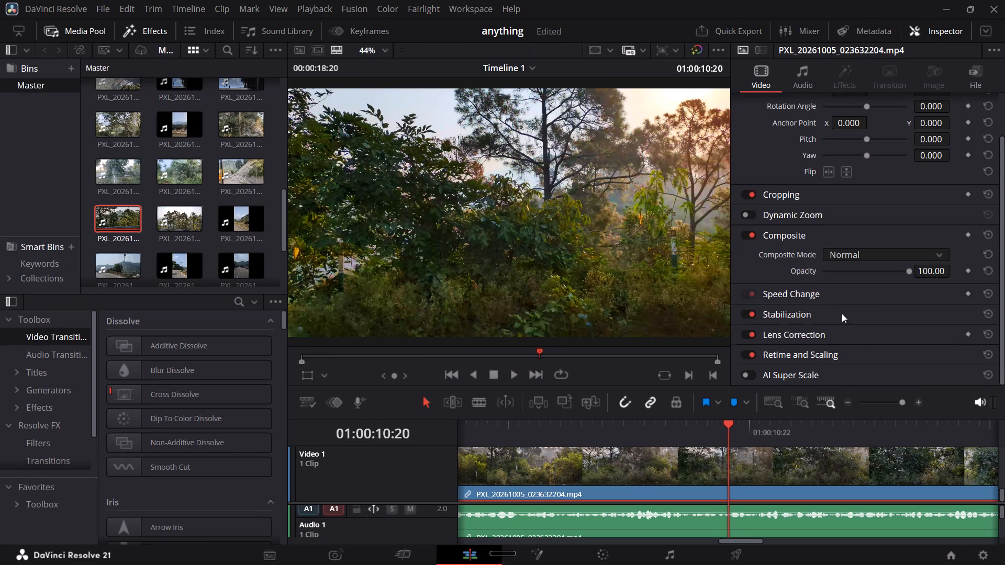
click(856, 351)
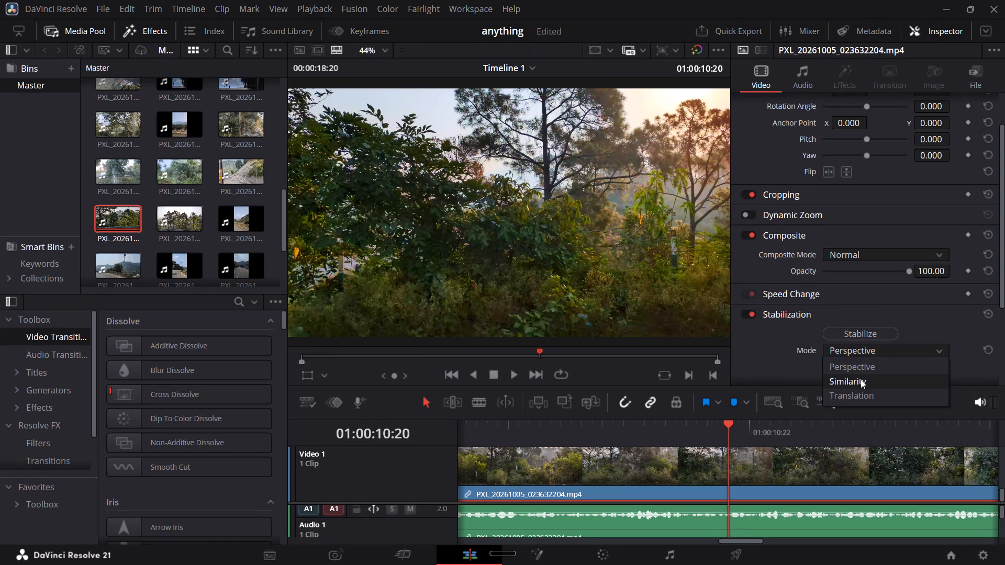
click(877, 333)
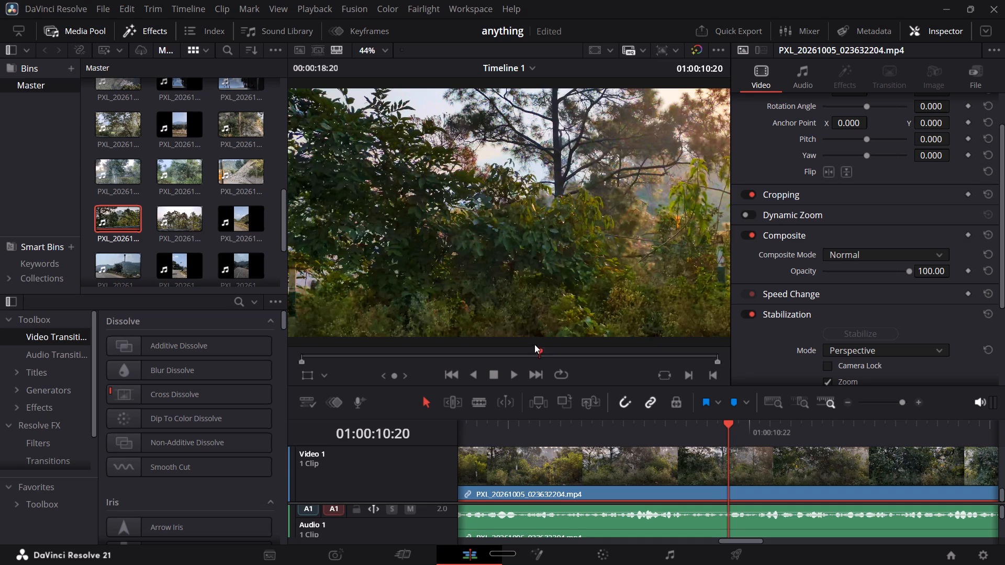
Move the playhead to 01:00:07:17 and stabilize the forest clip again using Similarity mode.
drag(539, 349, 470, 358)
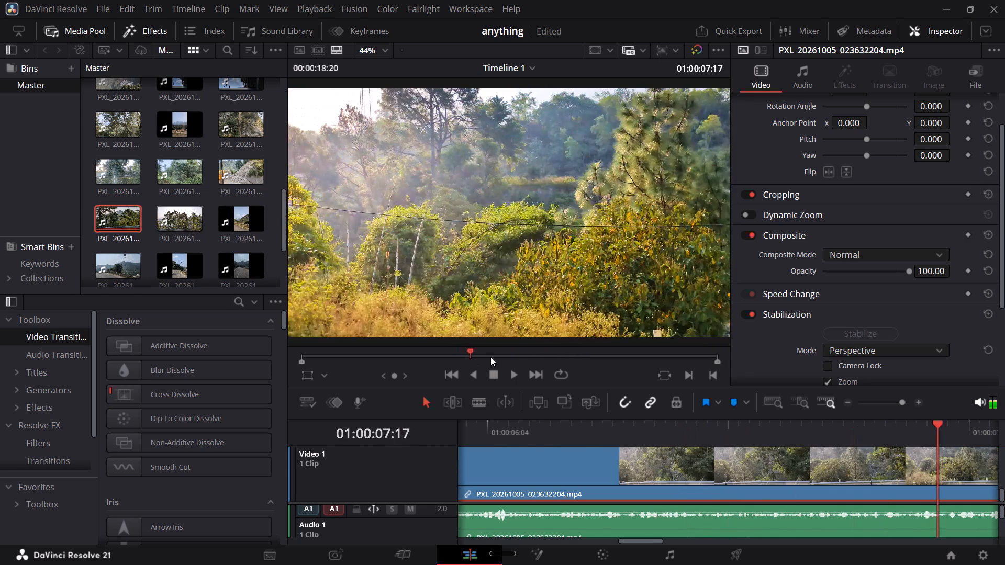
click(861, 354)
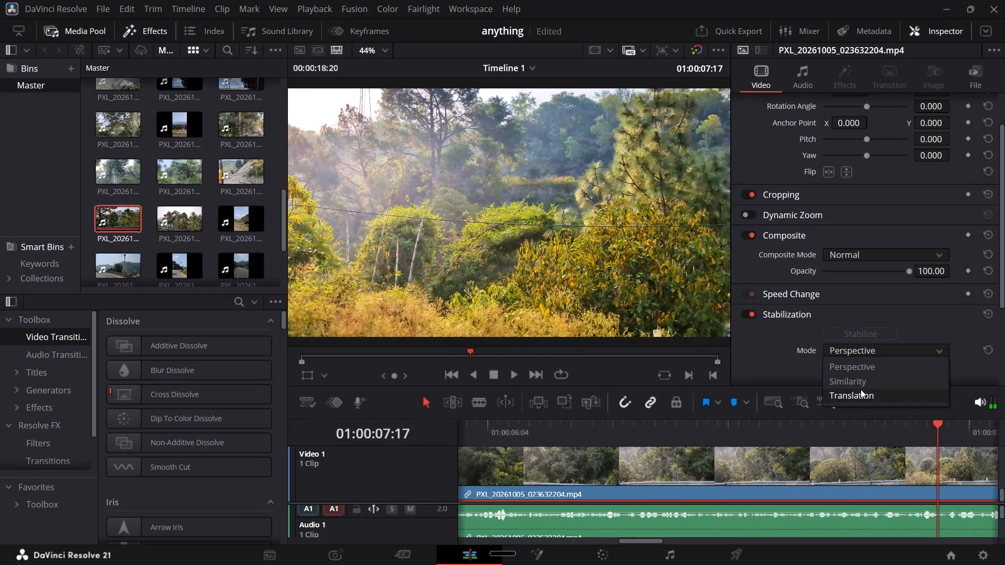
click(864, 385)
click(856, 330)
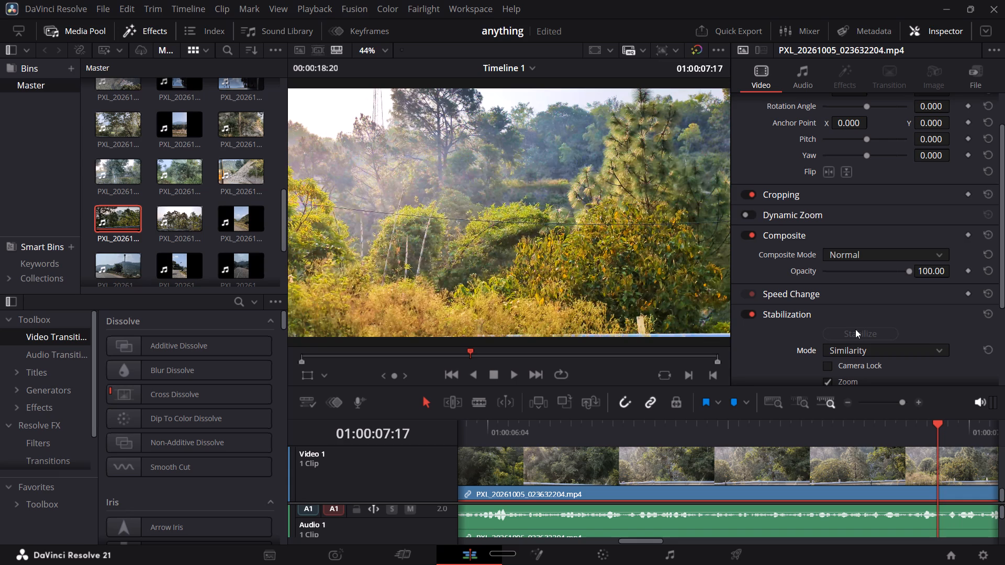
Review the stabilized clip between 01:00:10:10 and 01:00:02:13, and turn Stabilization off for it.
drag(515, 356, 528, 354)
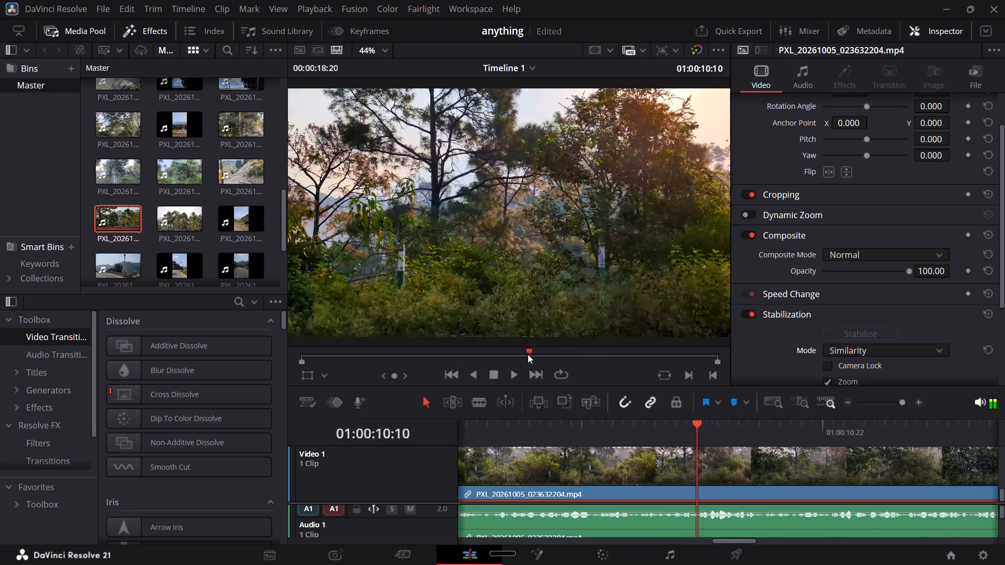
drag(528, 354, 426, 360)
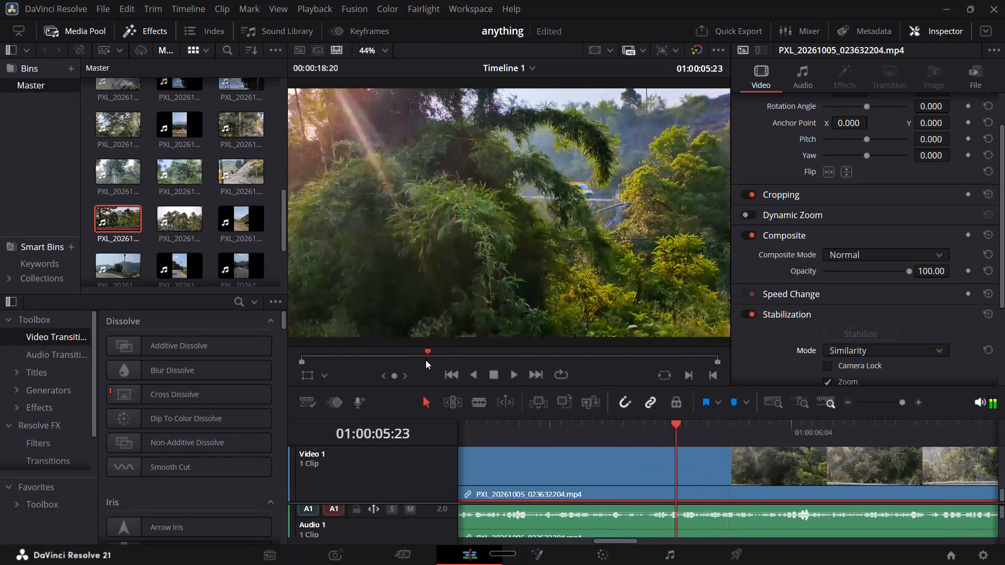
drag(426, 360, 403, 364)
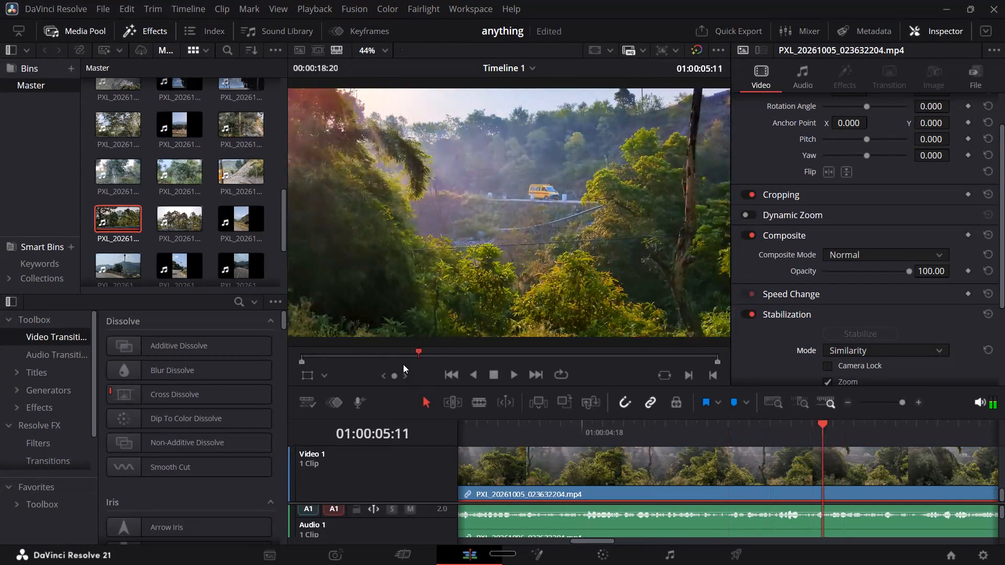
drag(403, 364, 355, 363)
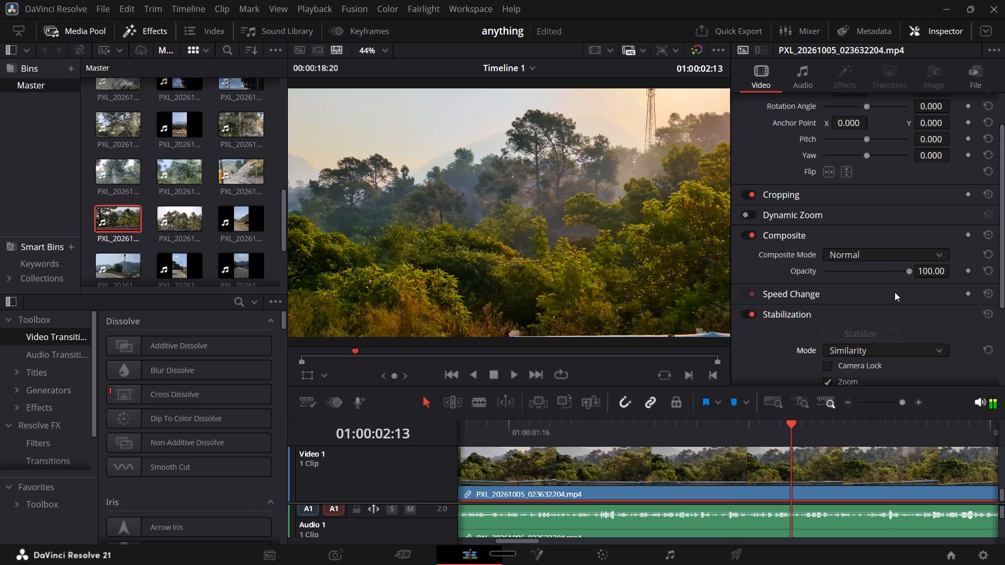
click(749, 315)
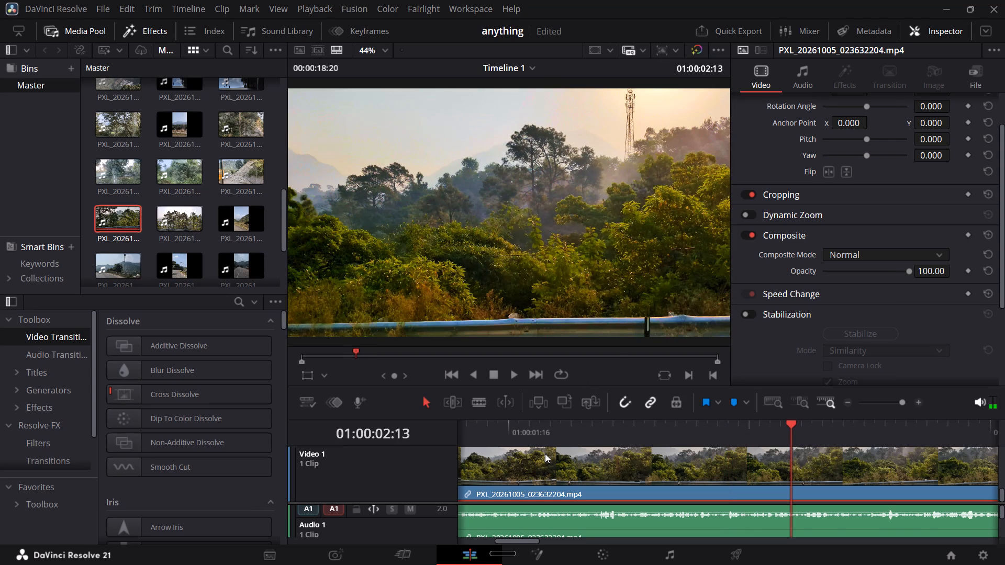
Return to the Color page and examine the graded clip between 01:00:01:17 and 01:00:18:07, ending at 01:00:17:12.
click(606, 560)
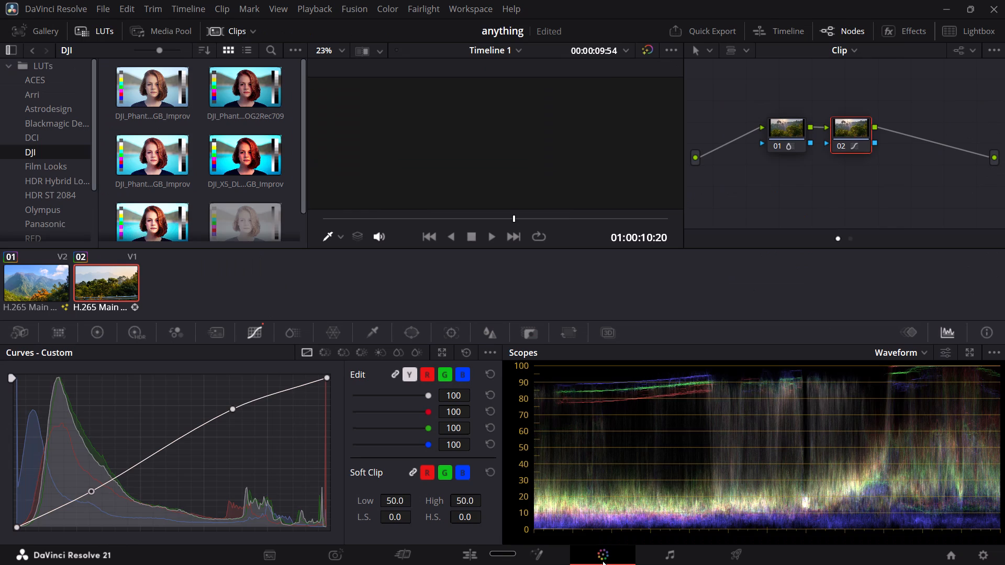
drag(355, 221, 385, 218)
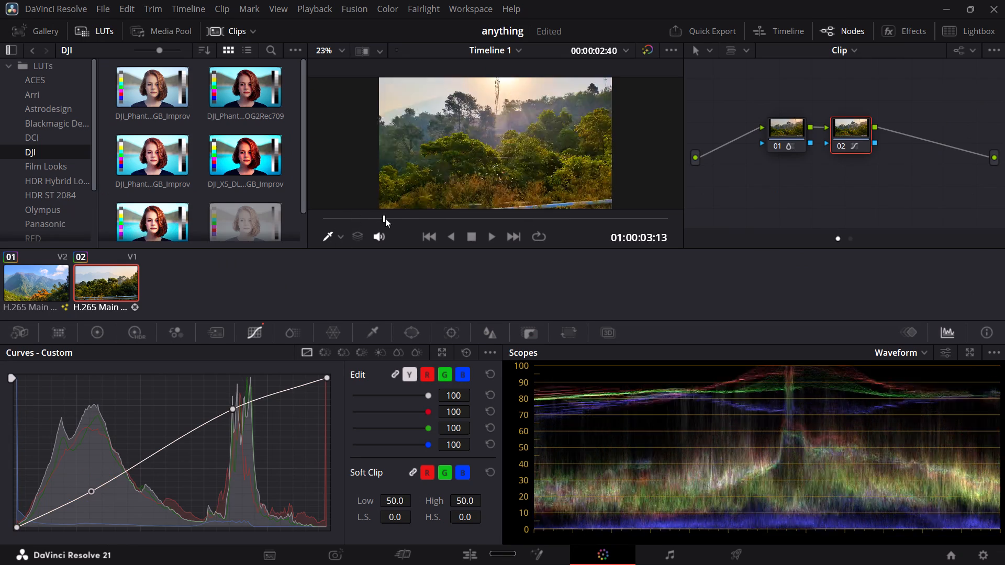
drag(385, 218, 425, 216)
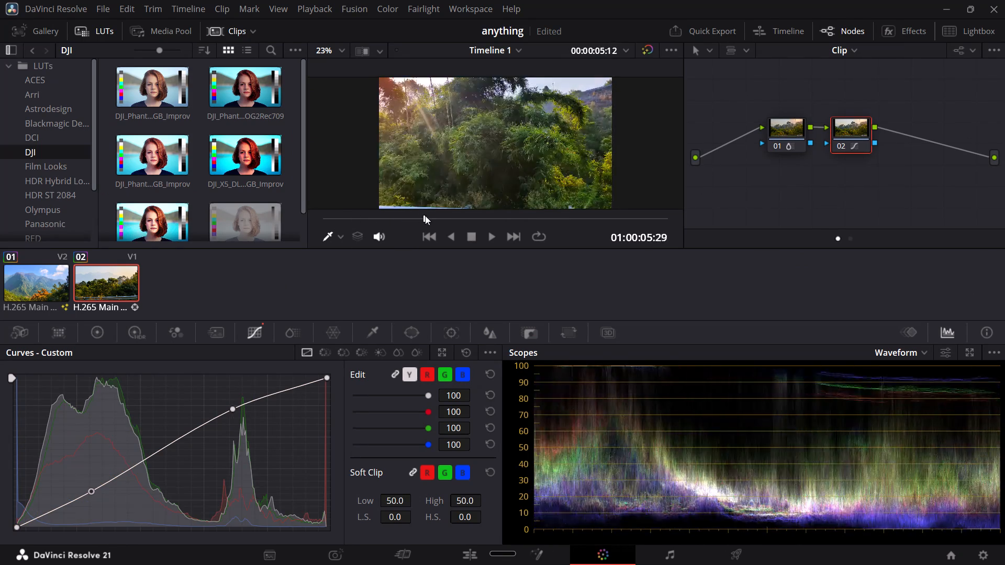
drag(425, 216, 377, 216)
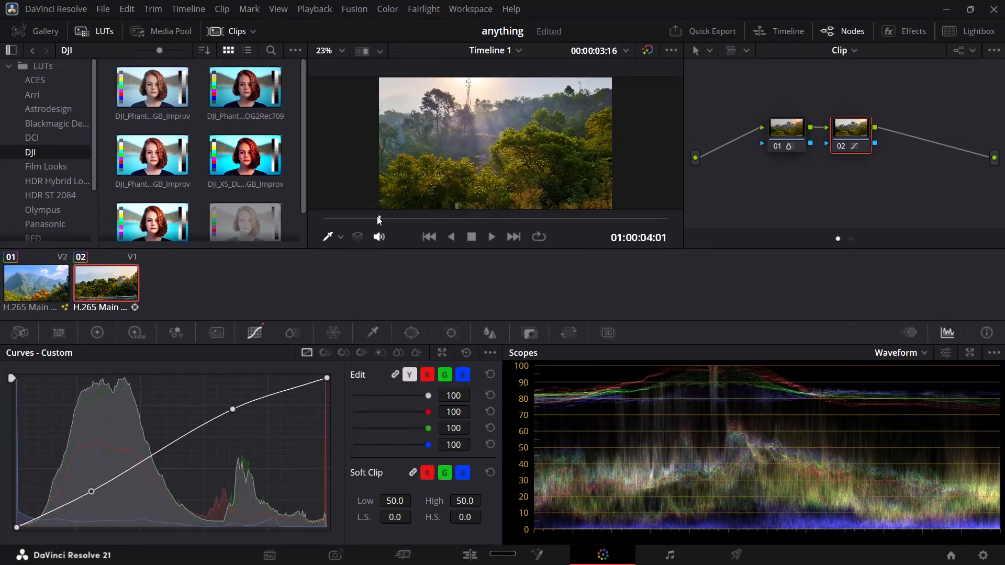
drag(377, 216, 341, 225)
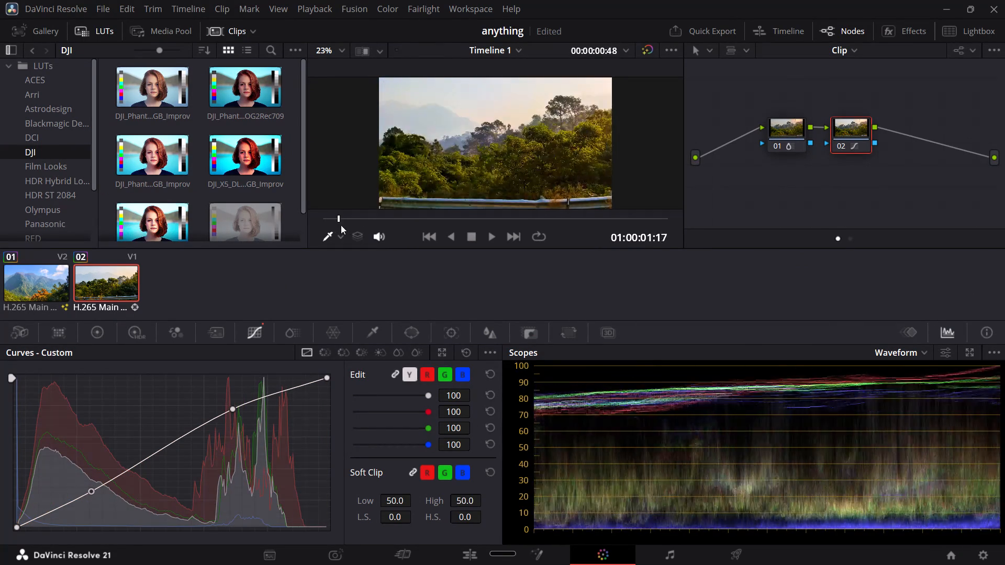
drag(341, 225, 560, 208)
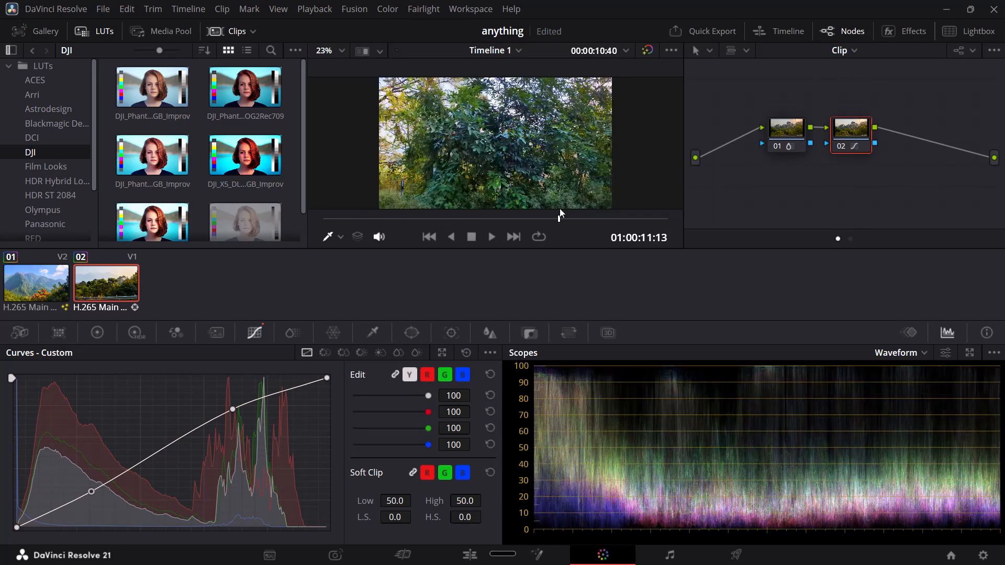
drag(560, 208, 658, 206)
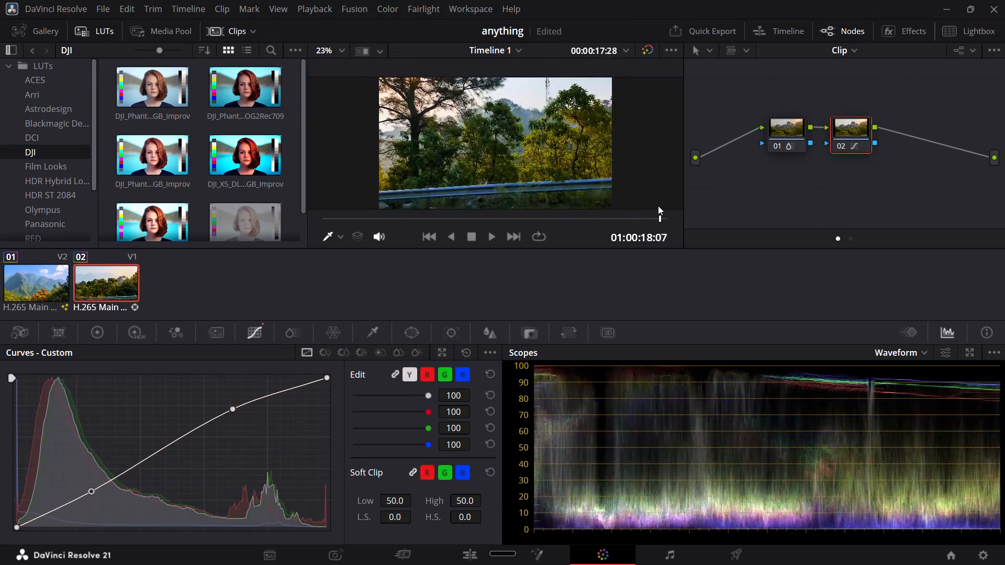
drag(658, 206, 644, 206)
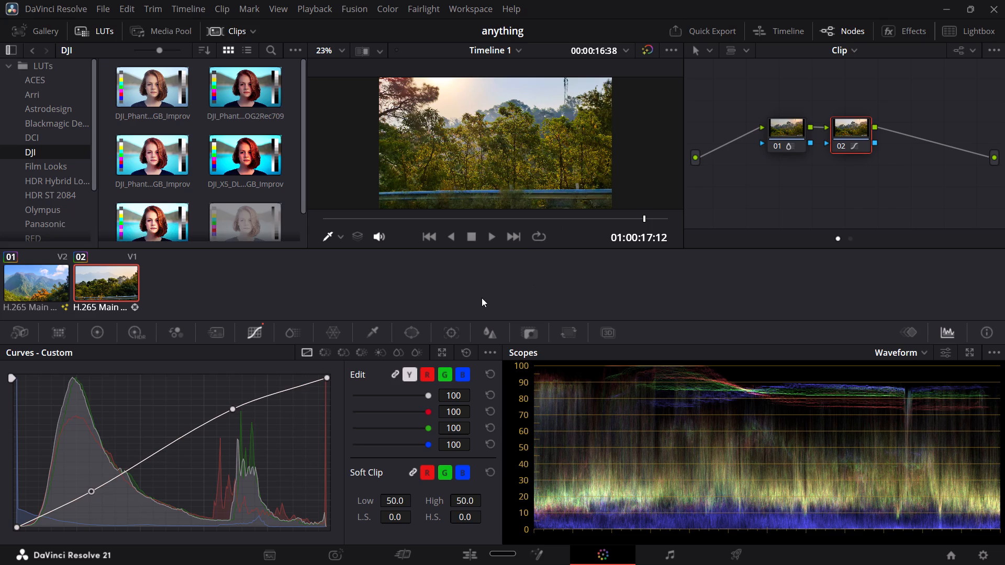
At 01:00:03:22, add an inverted circular window to node 02 over the sun, positioned at Pan 49.01 and Tilt 57.31.
click(407, 335)
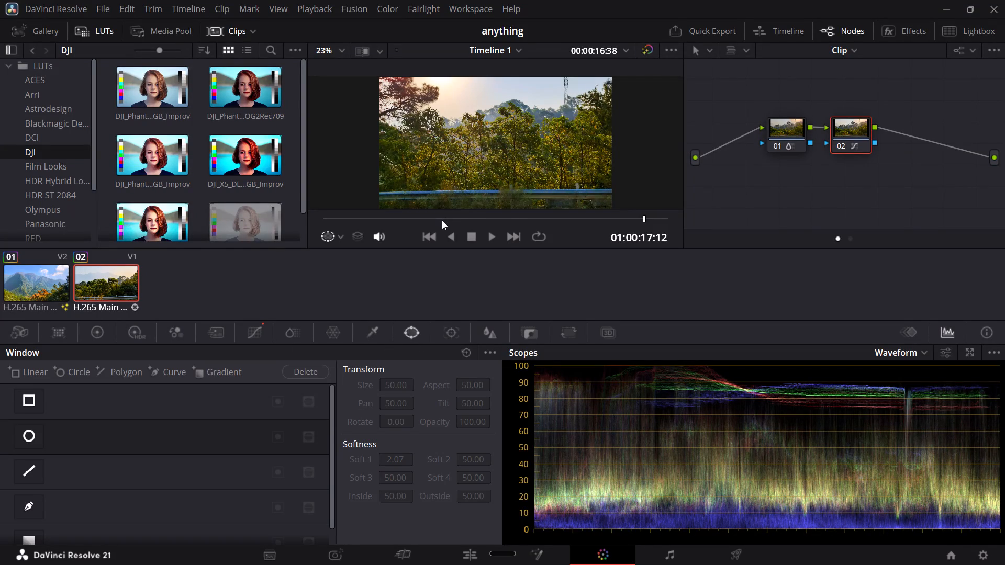
drag(442, 220, 513, 217)
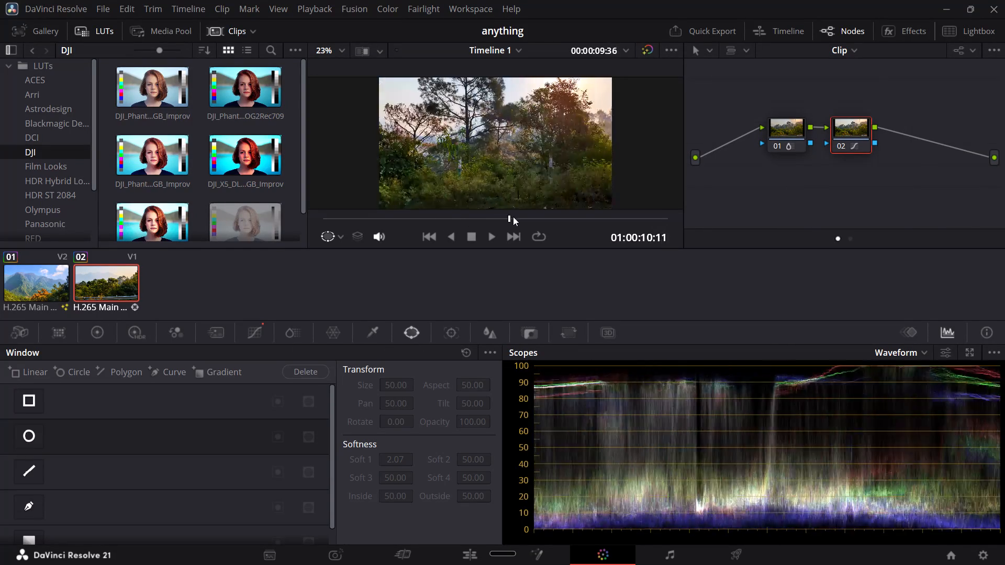
drag(513, 217, 439, 228)
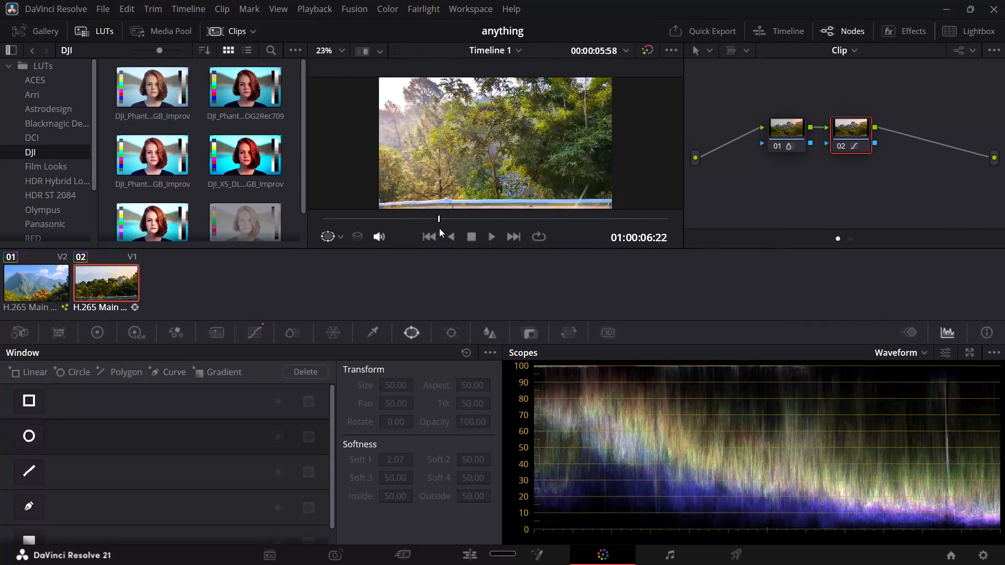
drag(439, 228, 380, 227)
click(33, 438)
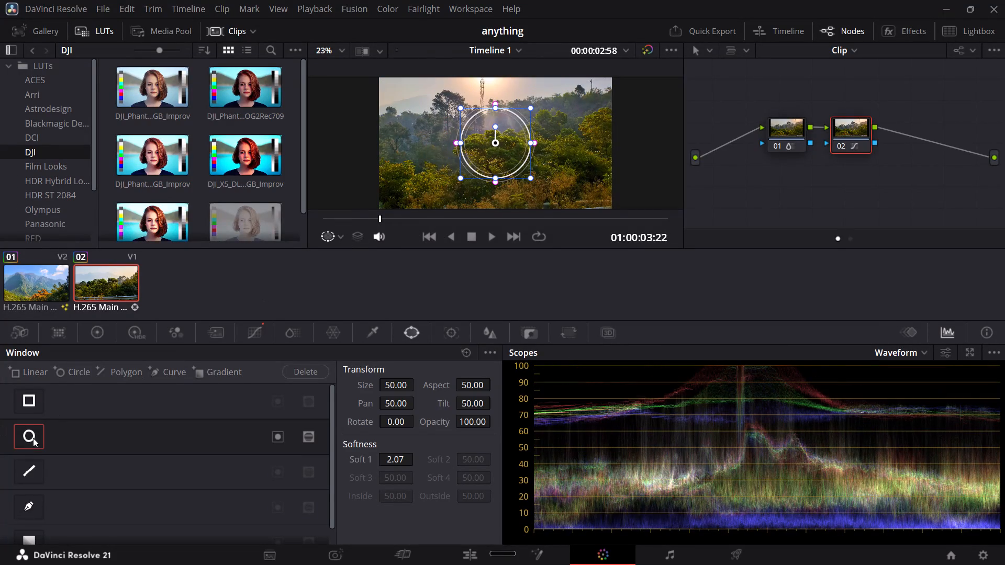
drag(495, 143, 486, 88)
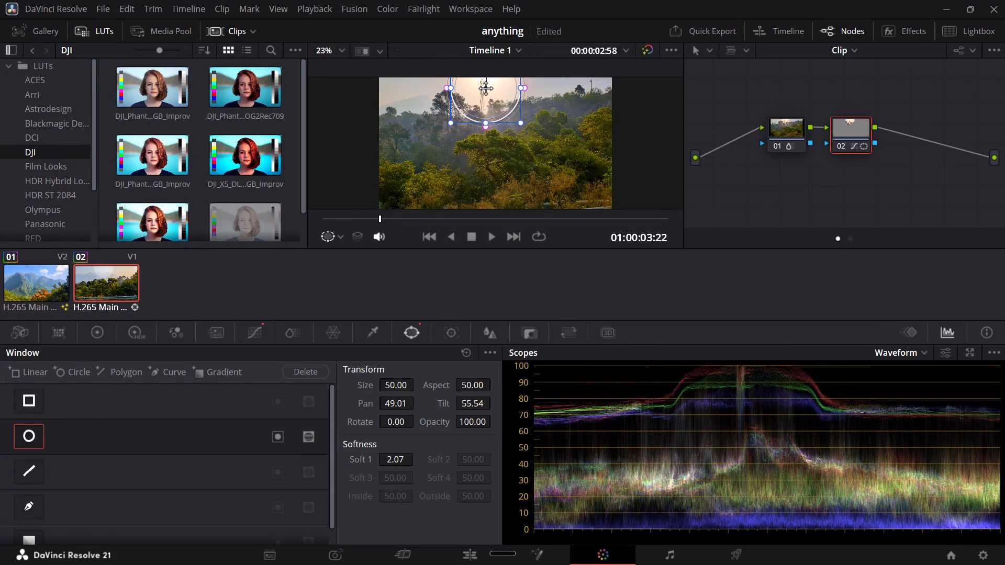
drag(486, 88, 486, 70)
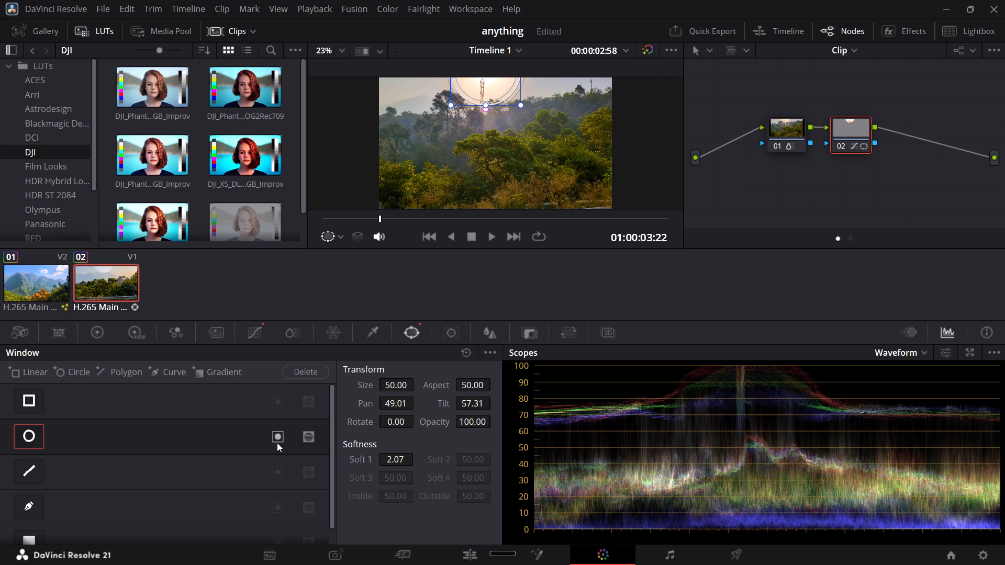
click(278, 441)
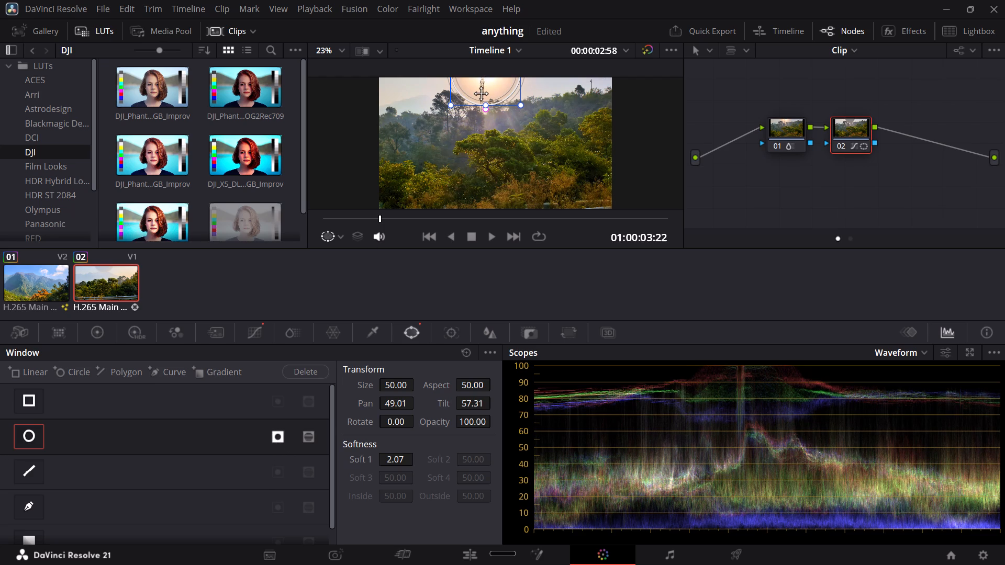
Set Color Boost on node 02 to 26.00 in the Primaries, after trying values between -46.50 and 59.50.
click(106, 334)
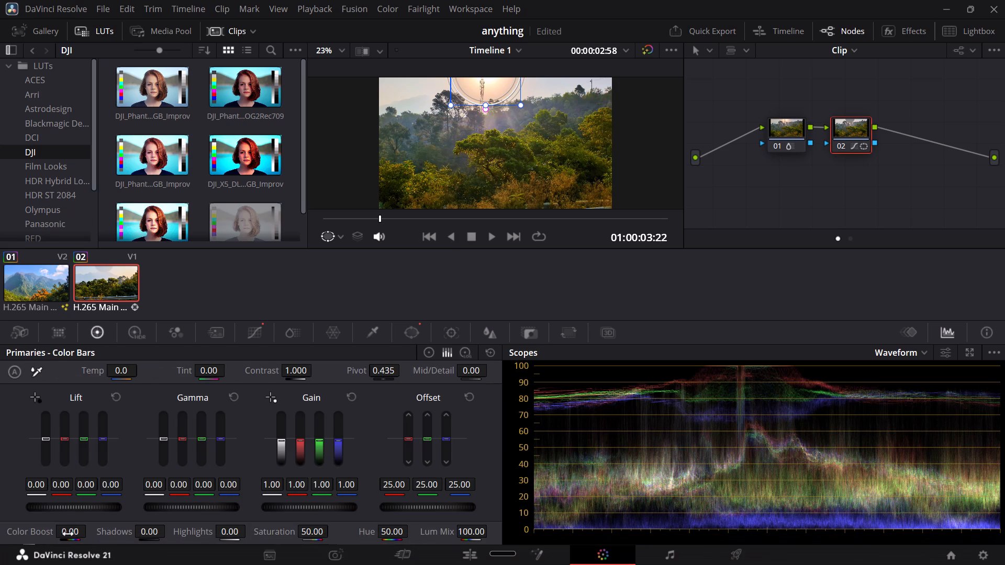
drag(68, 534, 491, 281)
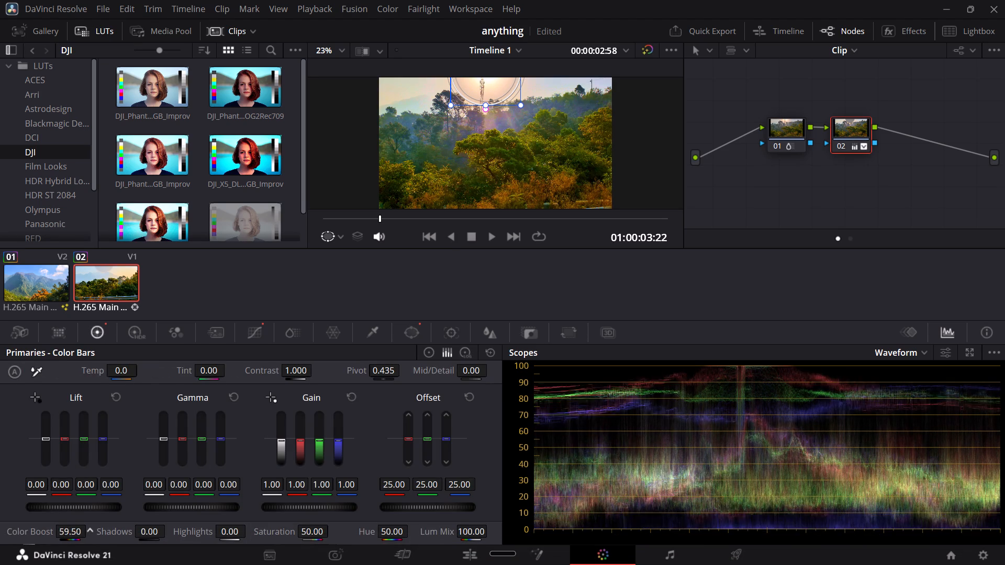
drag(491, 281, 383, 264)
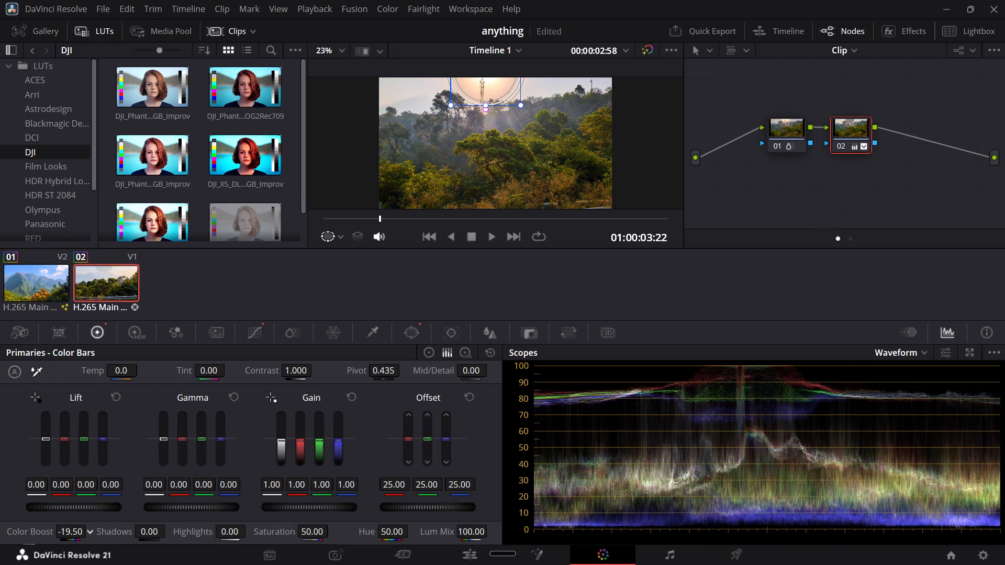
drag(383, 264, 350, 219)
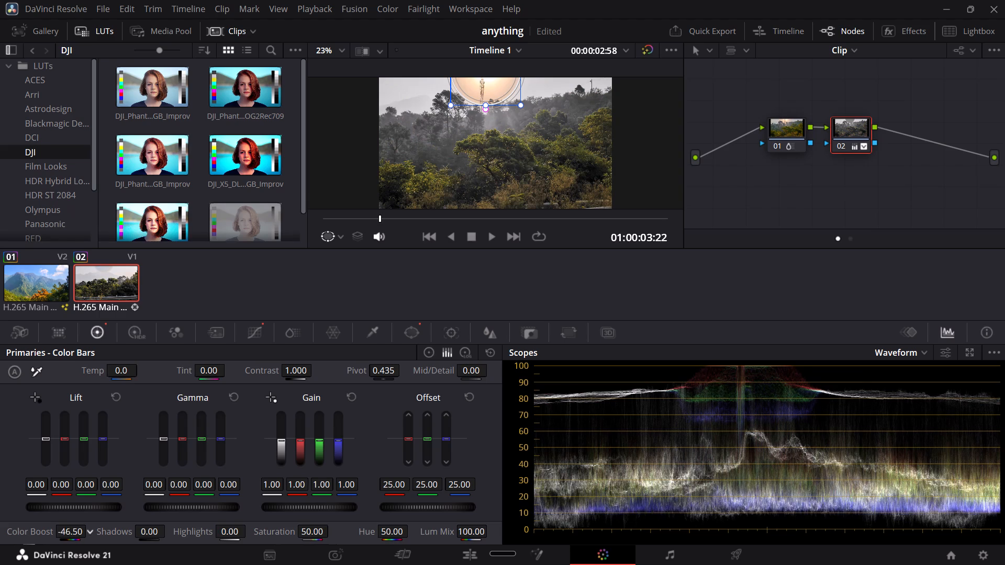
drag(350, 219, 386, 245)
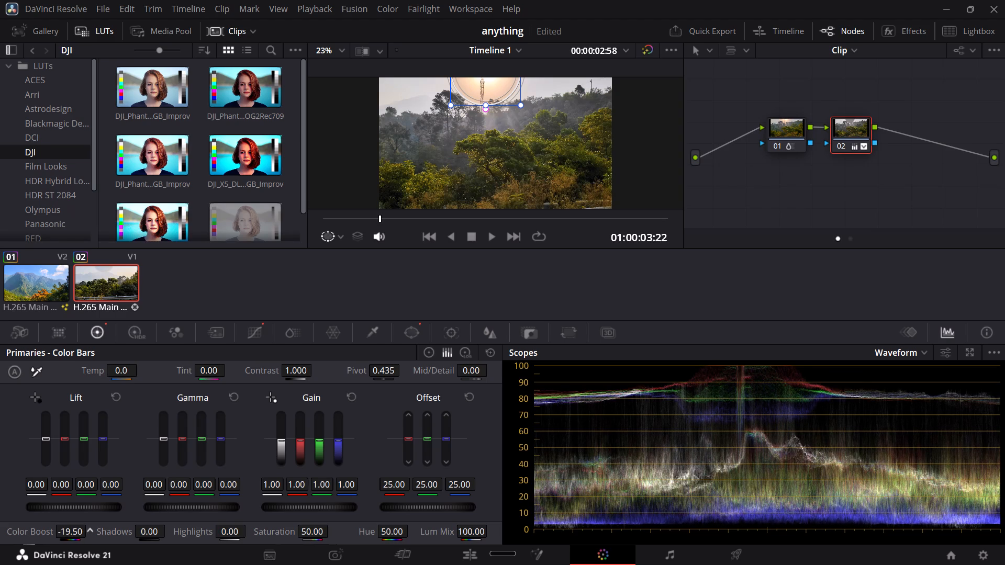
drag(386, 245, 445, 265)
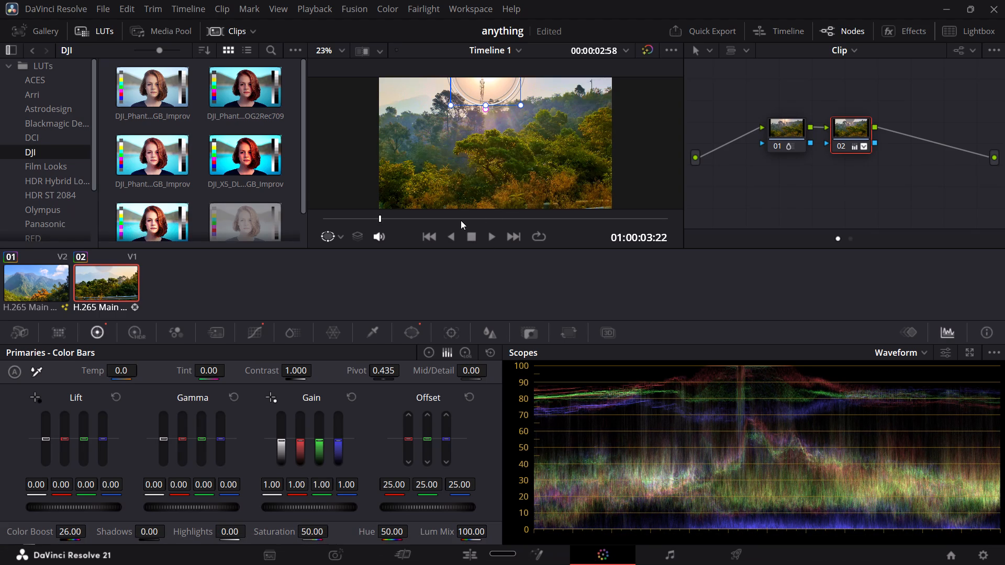
Examine the color-boosted clip and its circular window between 01:00:11:03 and 01:00:02:22.
drag(461, 220, 521, 225)
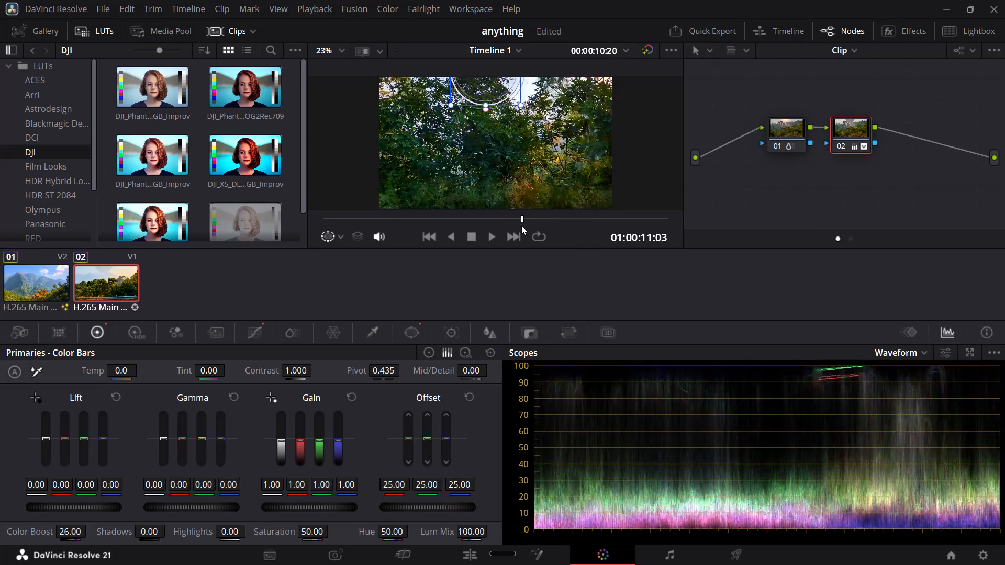
drag(521, 225, 413, 212)
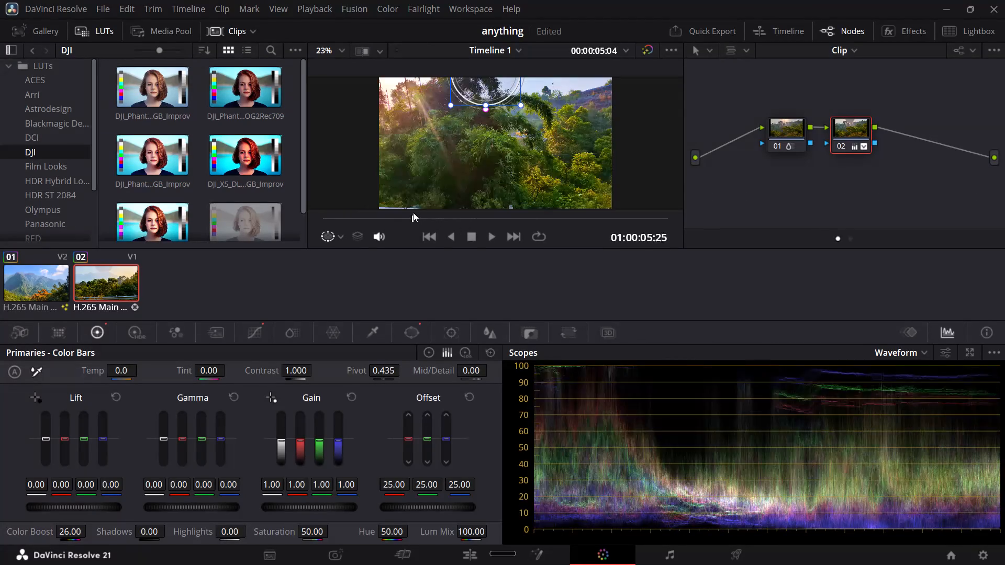
drag(413, 212, 371, 202)
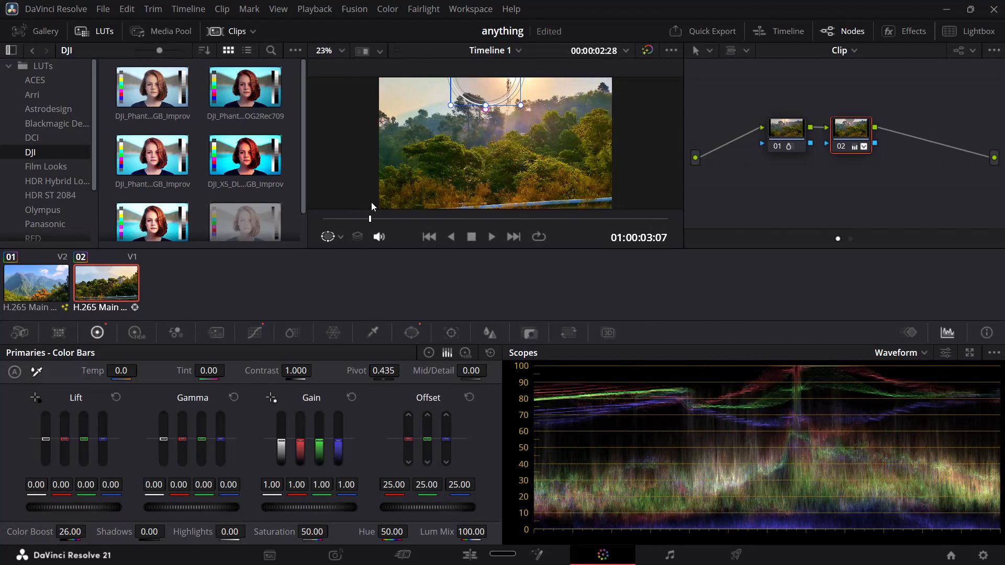
drag(371, 202, 393, 193)
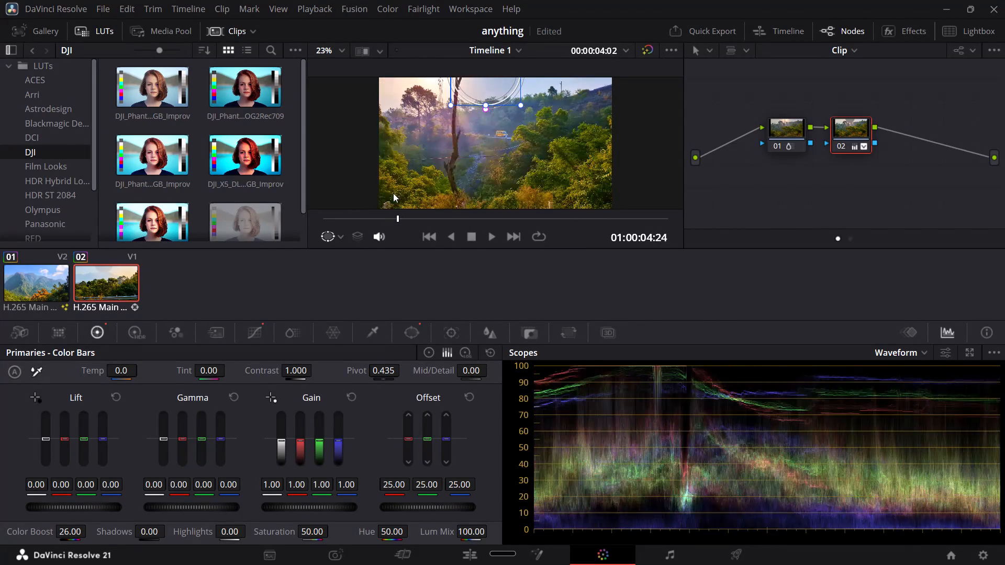
drag(393, 193, 361, 193)
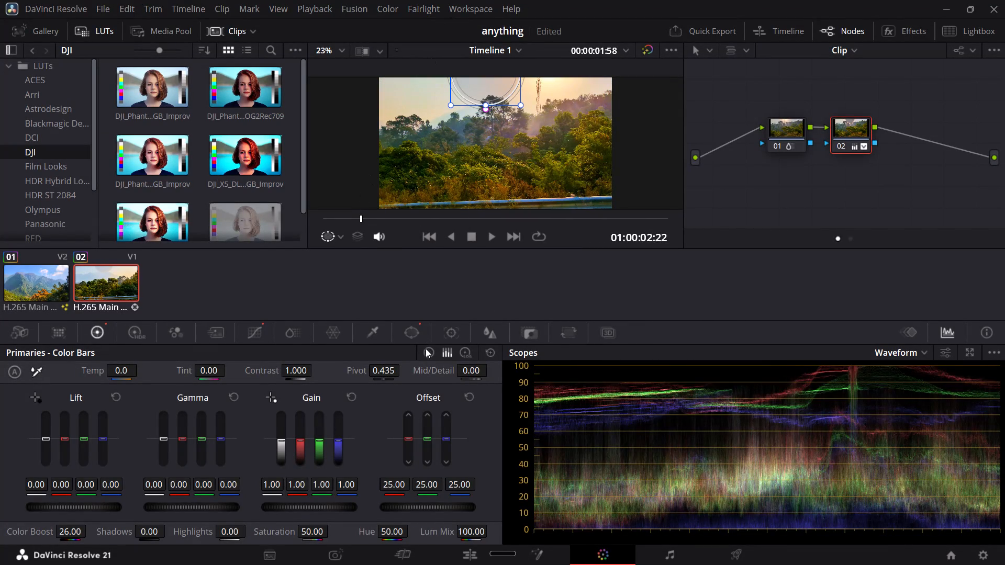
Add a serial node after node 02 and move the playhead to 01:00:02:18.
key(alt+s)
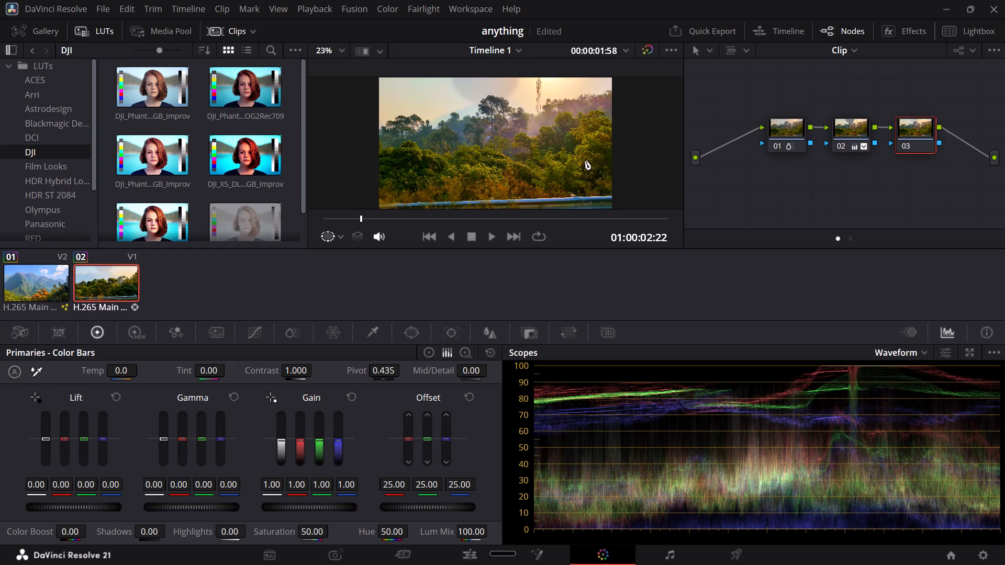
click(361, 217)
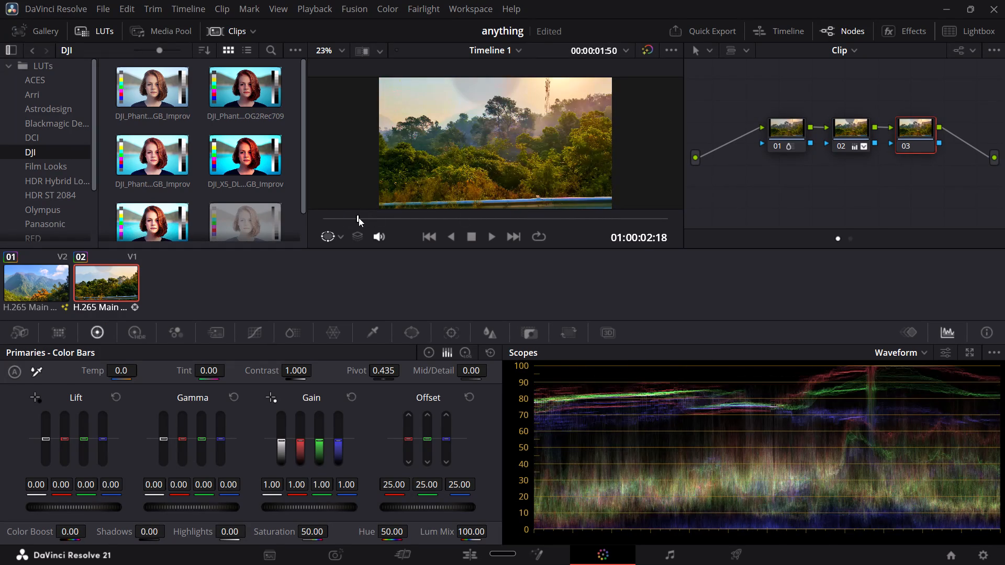
Delete node 02, which holds the curves, Color Boost and sun window.
click(843, 139)
key(Delete)
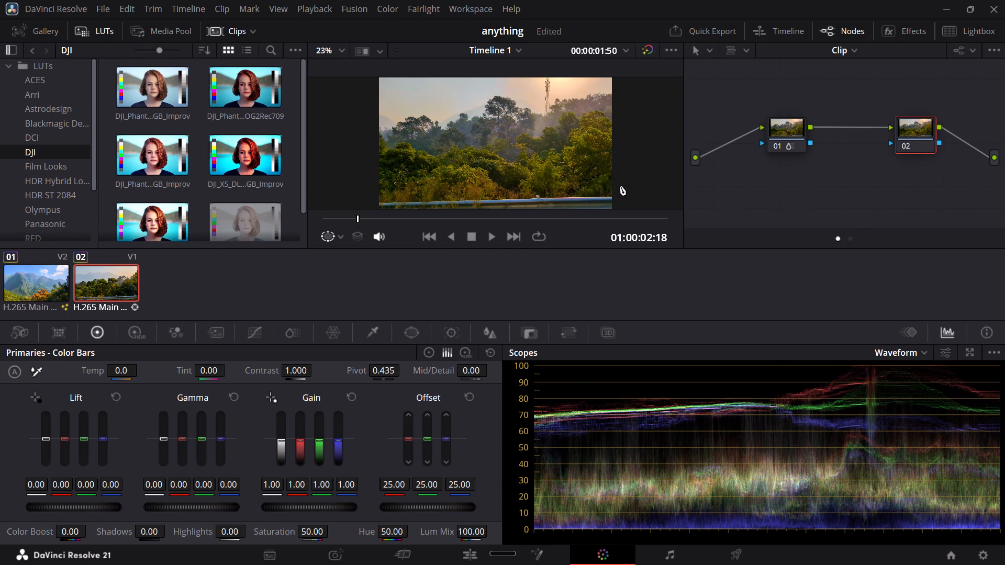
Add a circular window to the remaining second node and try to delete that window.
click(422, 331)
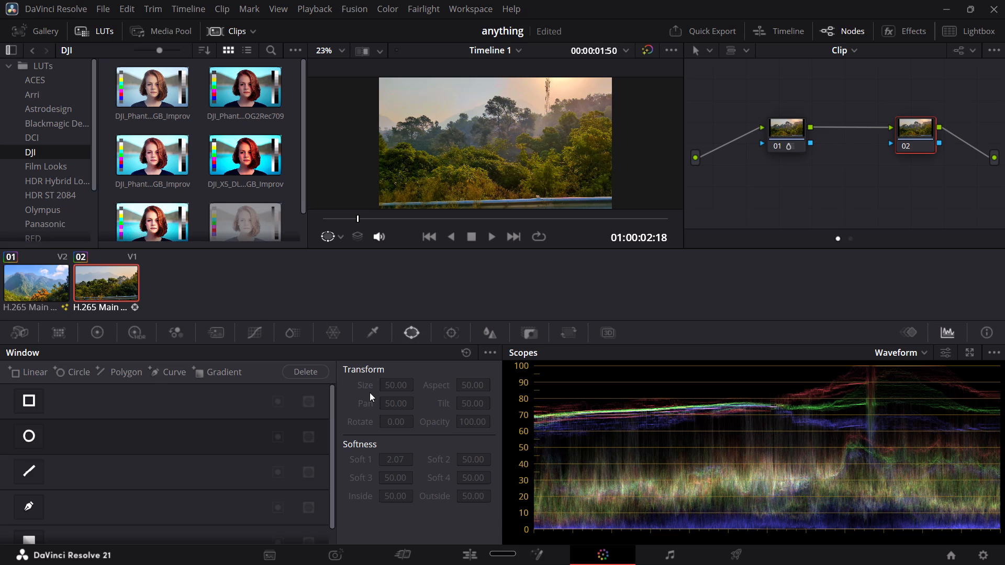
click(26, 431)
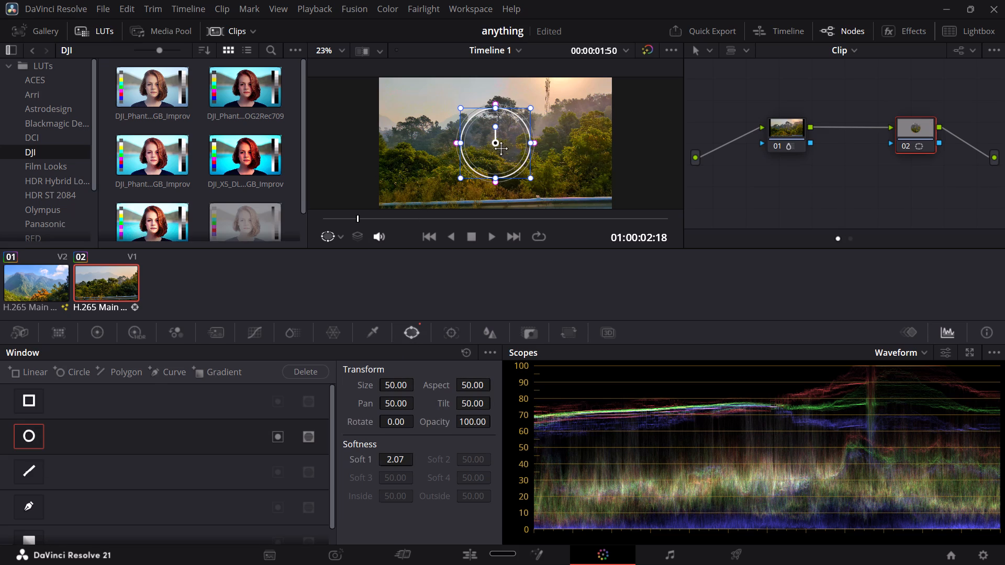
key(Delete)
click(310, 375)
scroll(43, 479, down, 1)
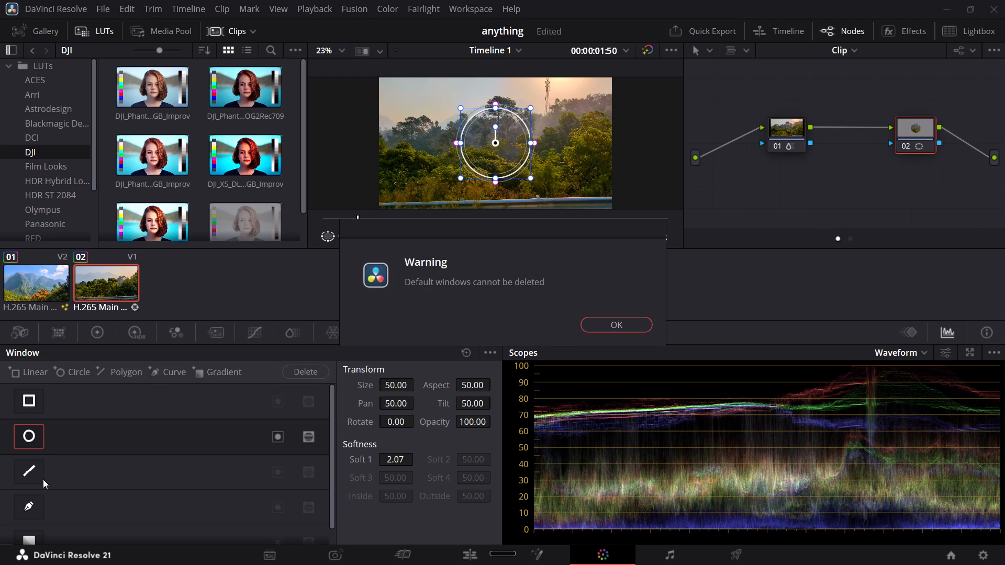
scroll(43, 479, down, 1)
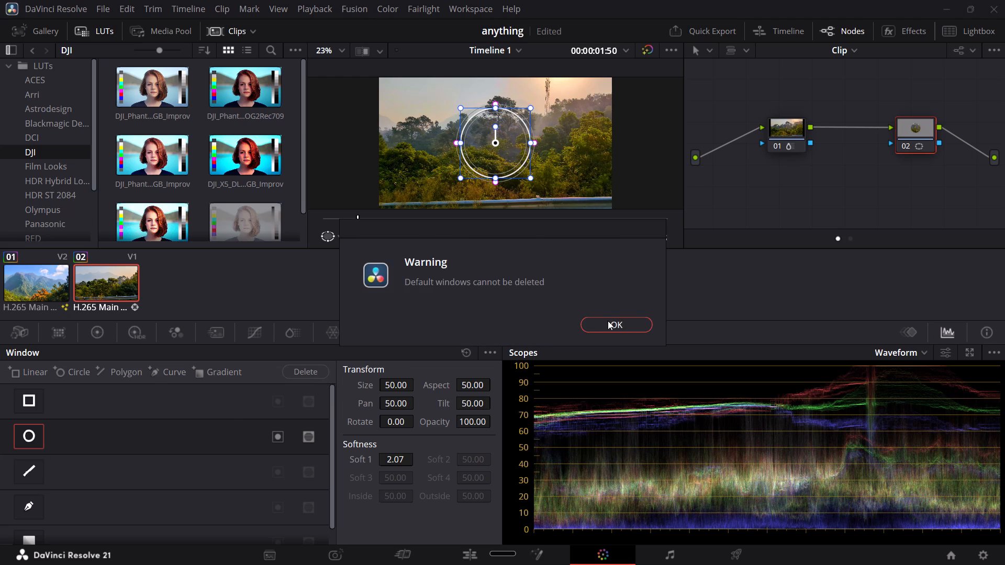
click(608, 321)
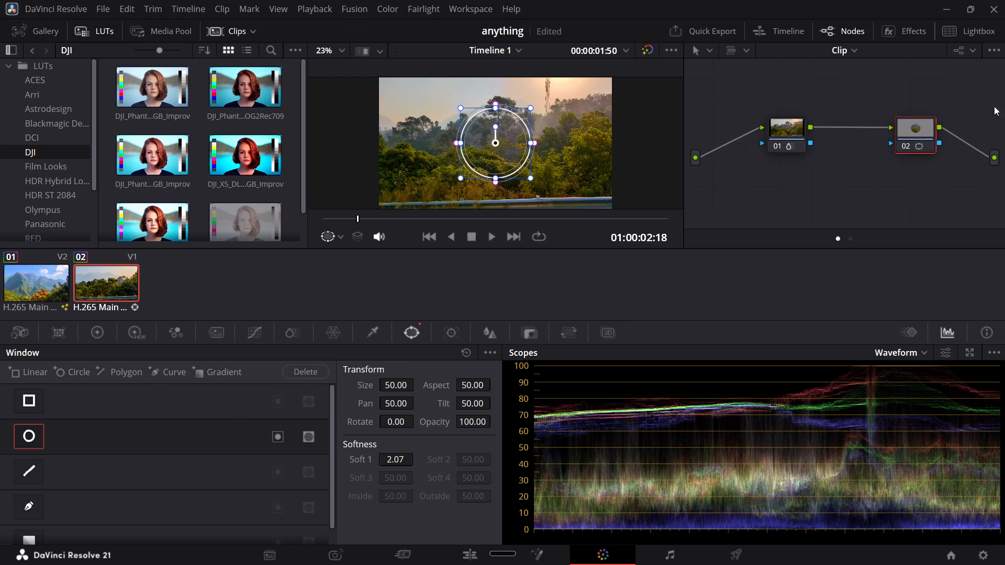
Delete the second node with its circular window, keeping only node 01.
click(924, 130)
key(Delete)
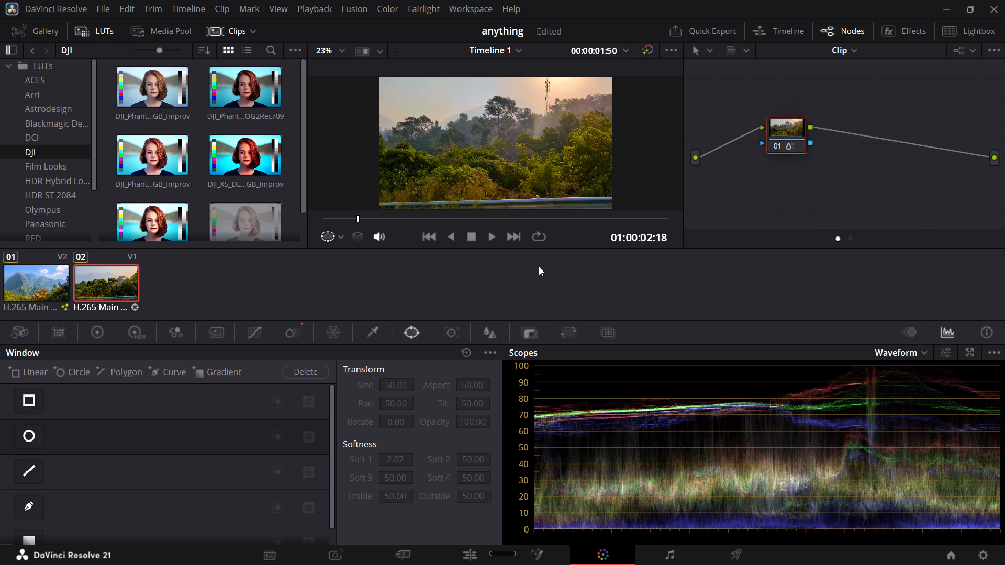
Scrub the clip to 01:00:06:04 and switch to the Edit page.
drag(390, 219, 416, 223)
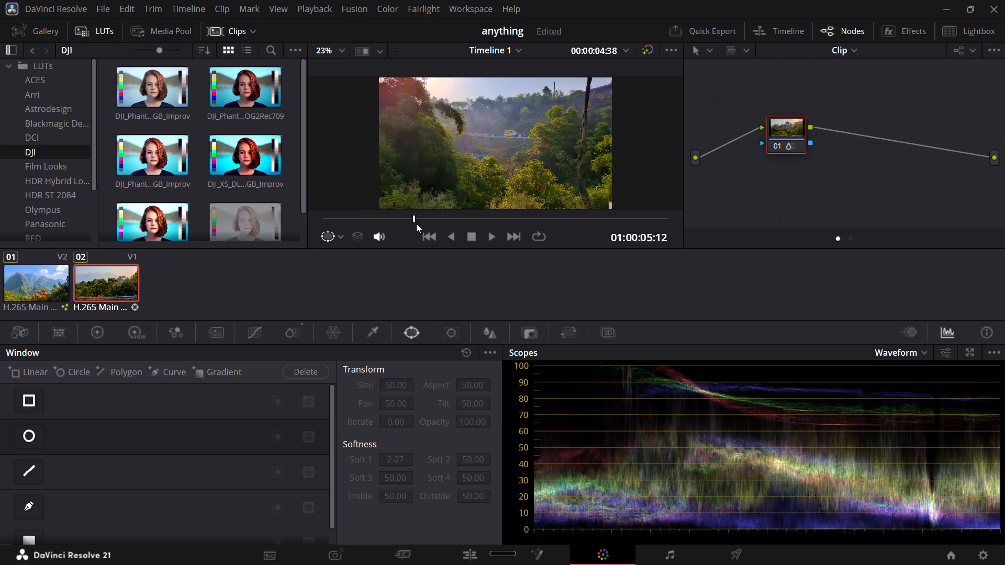
drag(416, 223, 427, 217)
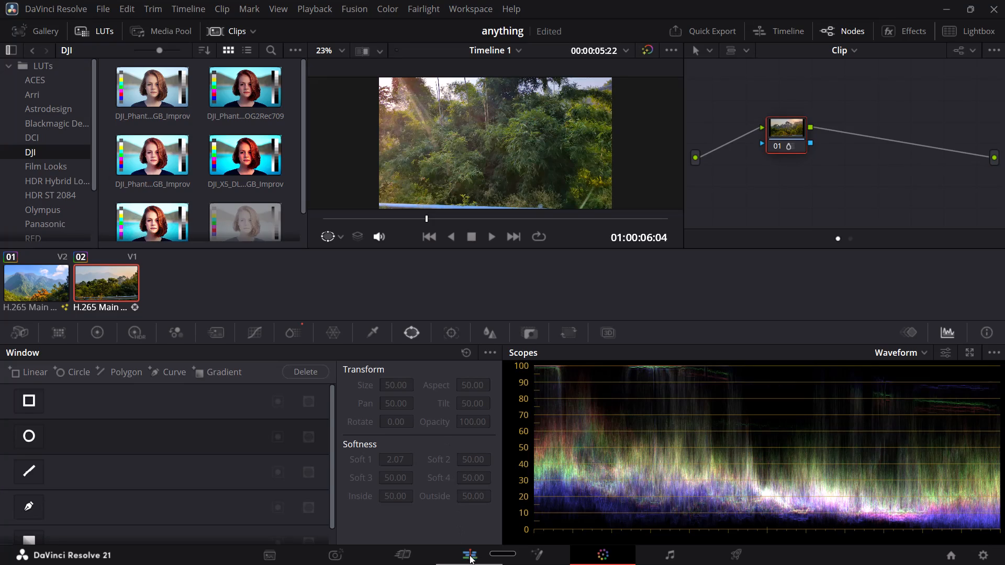
click(470, 554)
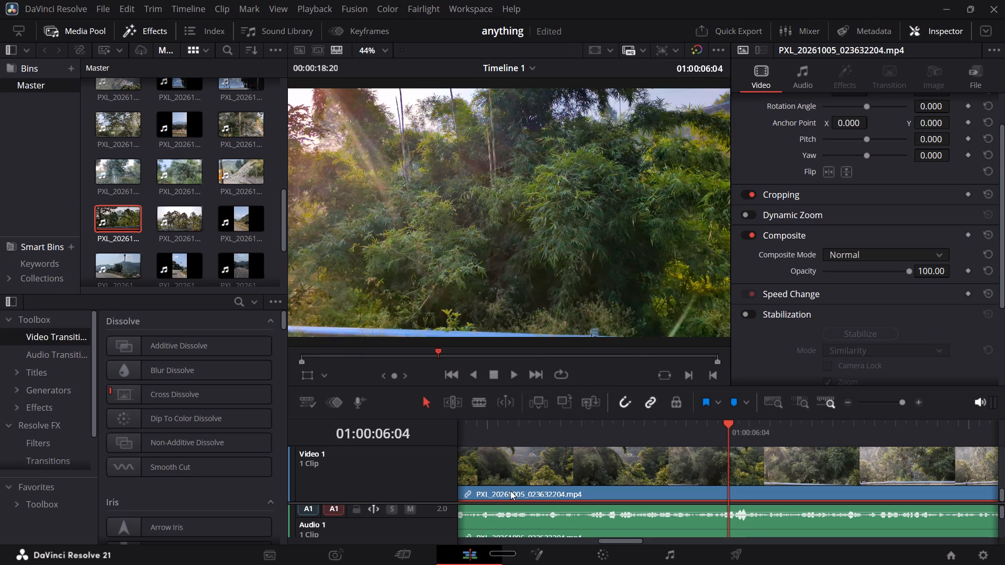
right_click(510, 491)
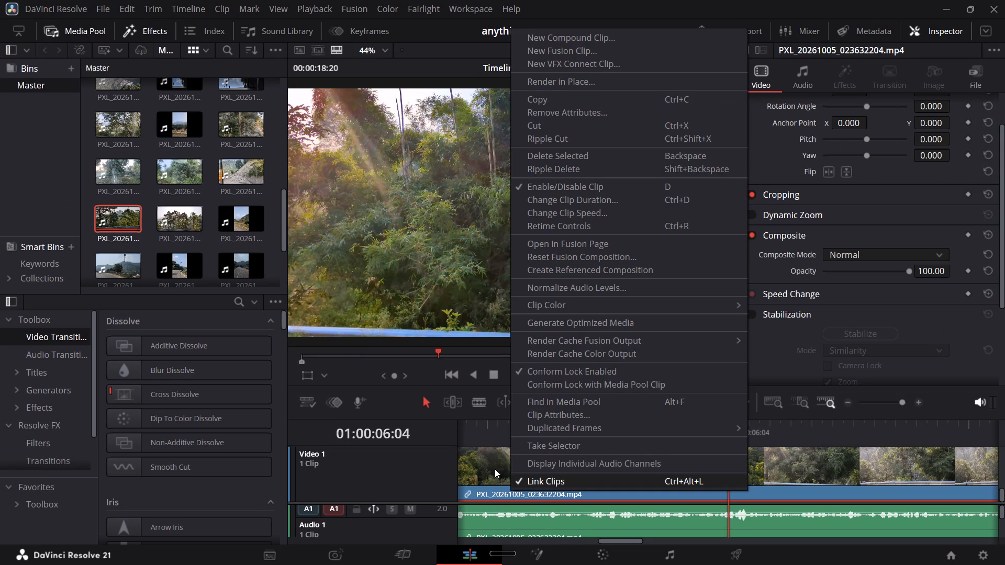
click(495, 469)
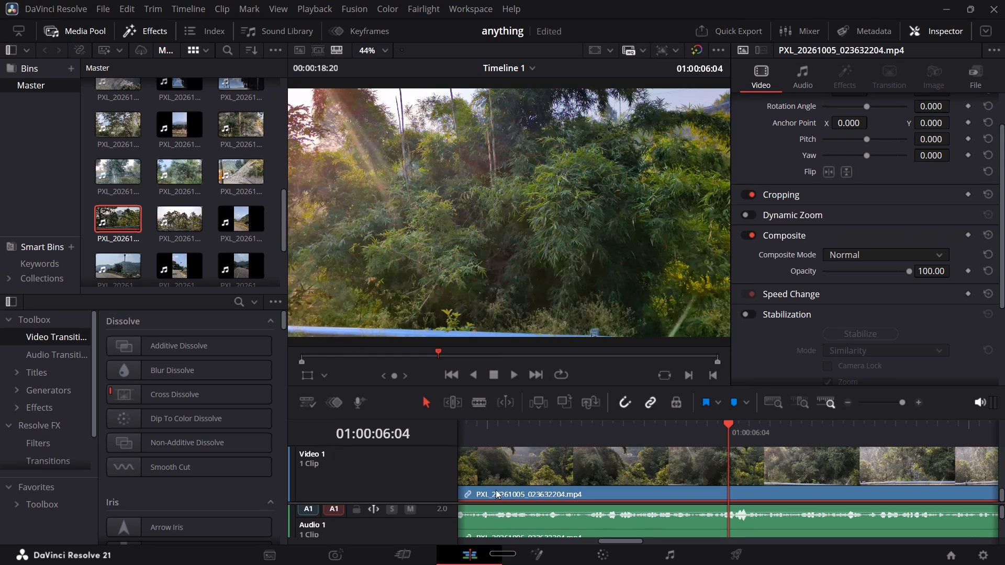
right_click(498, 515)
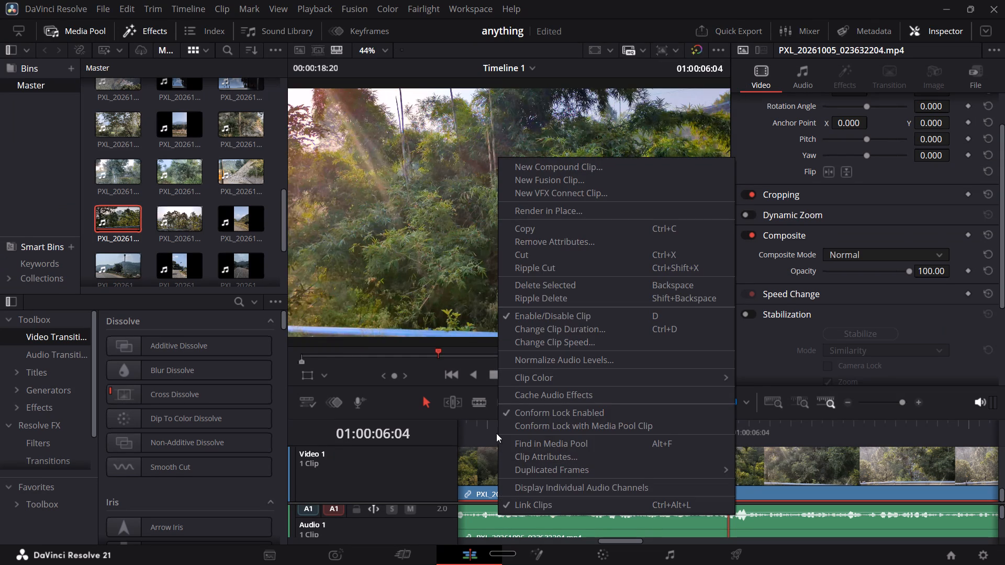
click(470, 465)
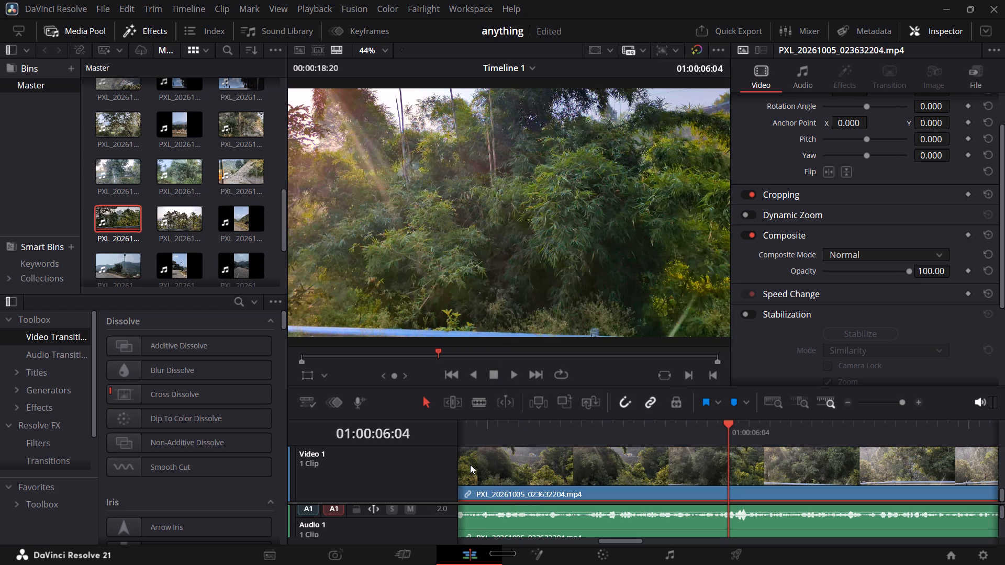
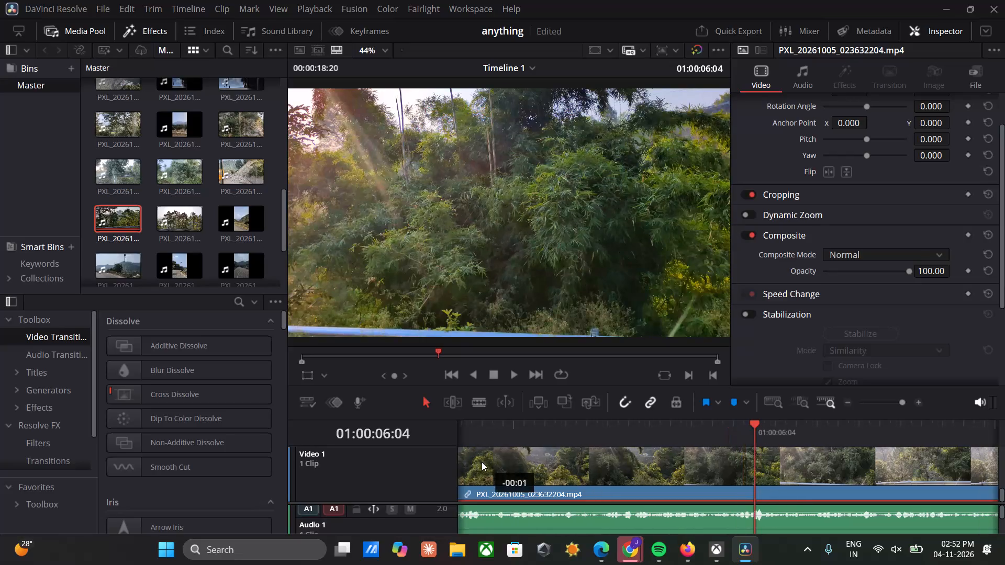
Move the forest clip on Video 1, with its linked audio, 23 frames earlier in the timeline.
right_drag(479, 468, 472, 461)
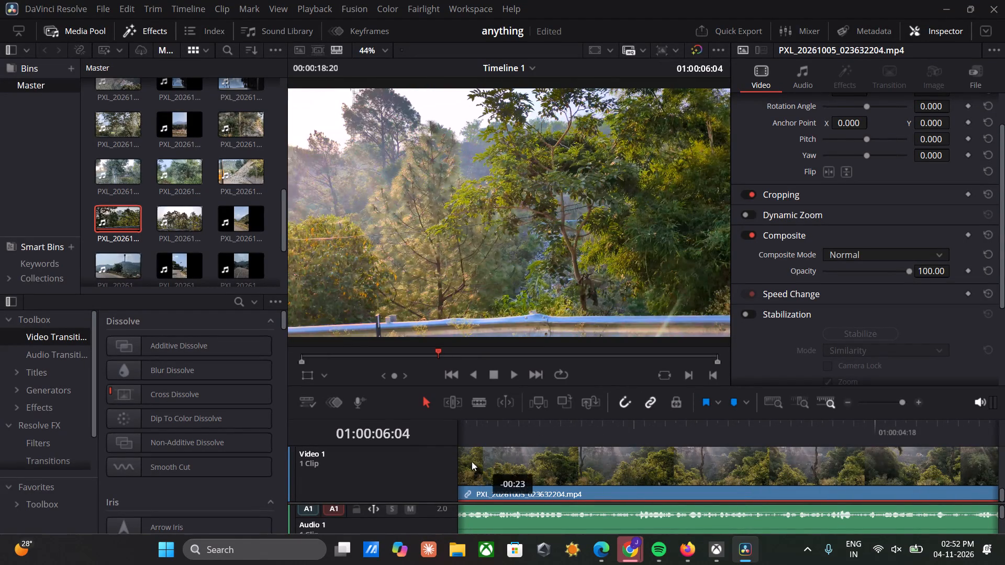
right_drag(472, 461, 469, 458)
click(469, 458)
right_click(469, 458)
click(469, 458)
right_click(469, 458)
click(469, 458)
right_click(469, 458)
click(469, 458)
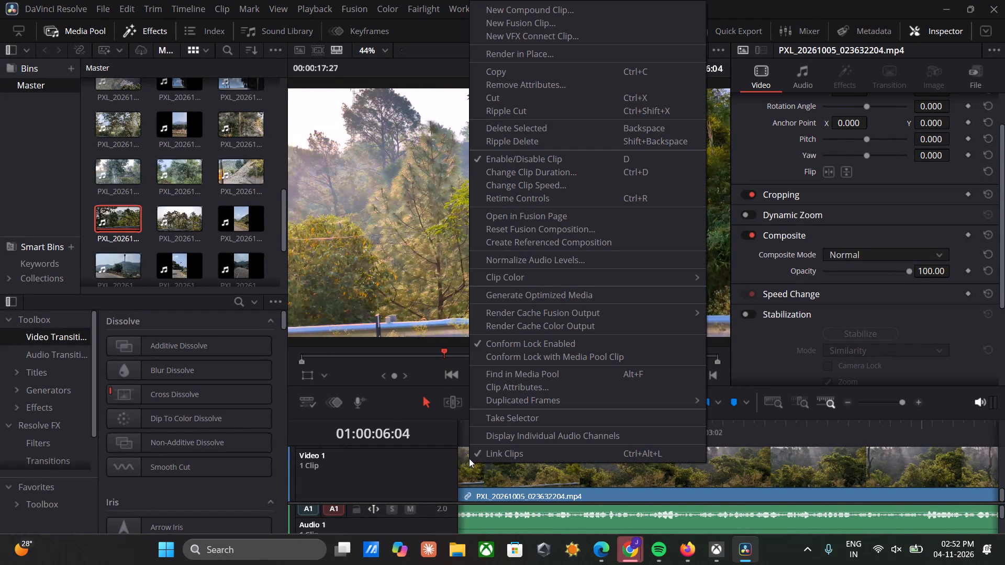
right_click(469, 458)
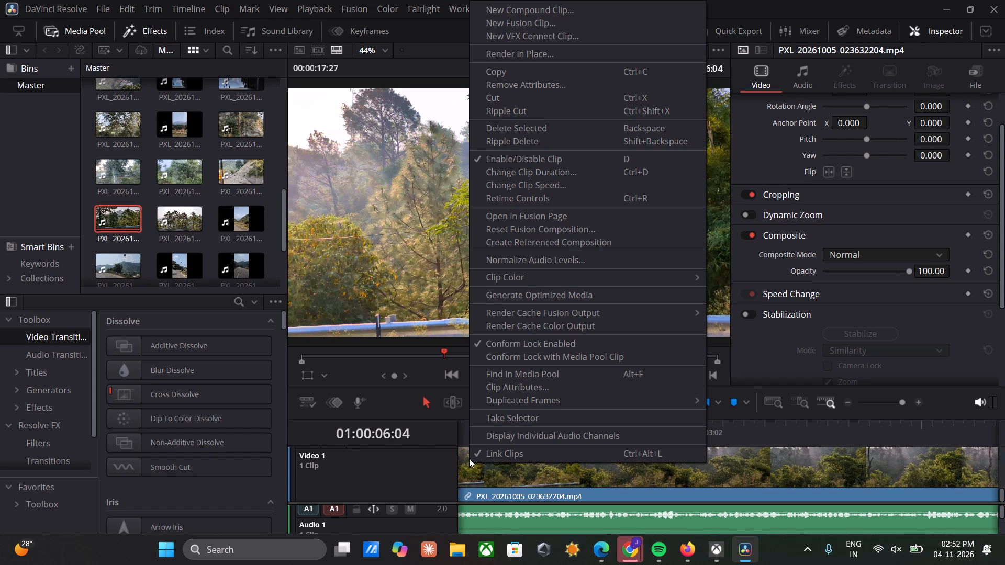
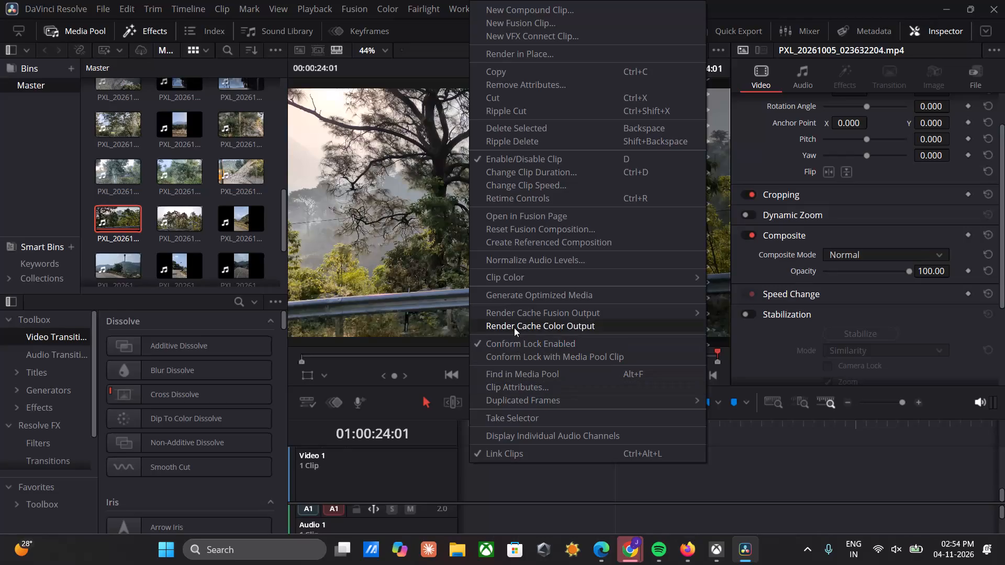
Convert the forest clip on Video 1 into a new Fusion clip.
click(510, 24)
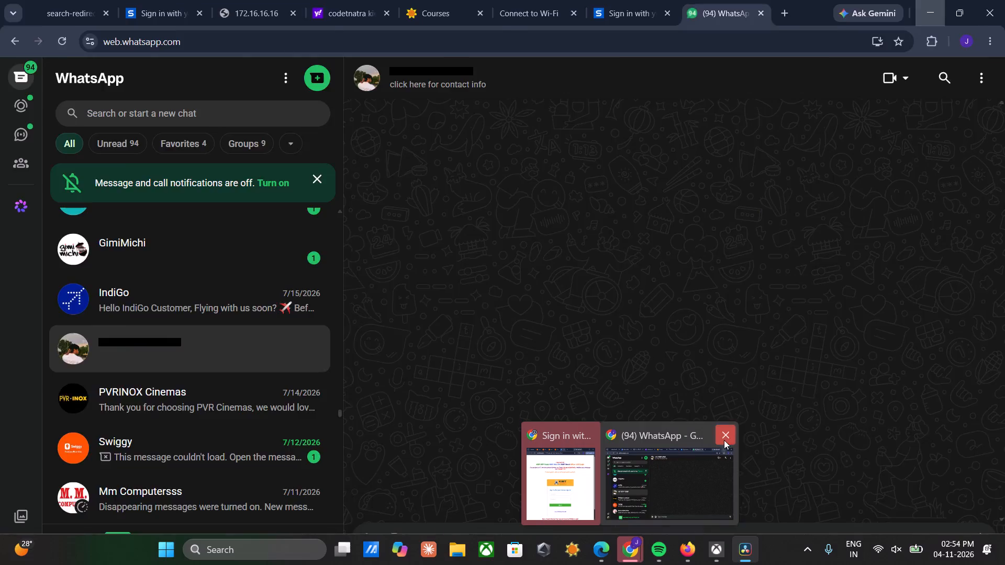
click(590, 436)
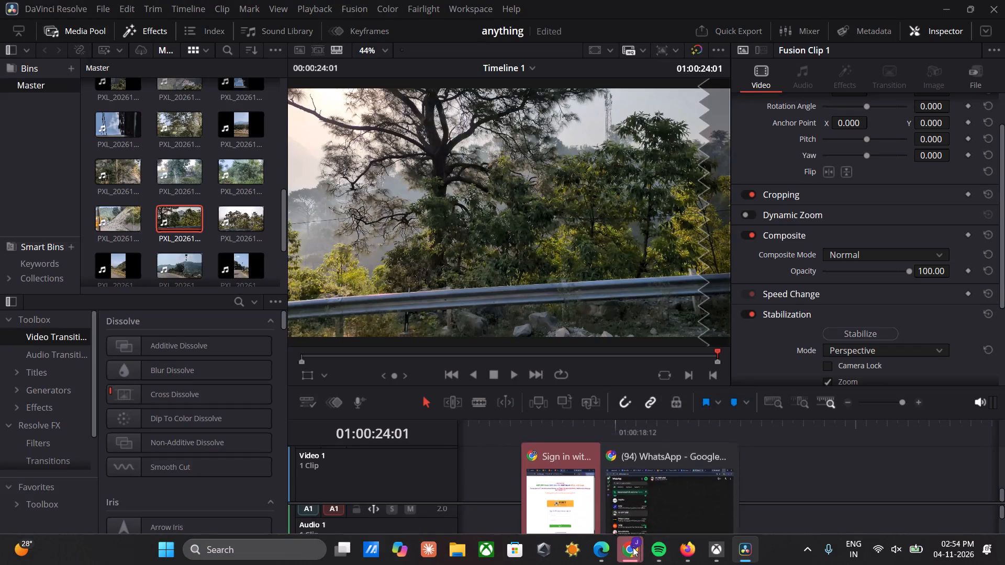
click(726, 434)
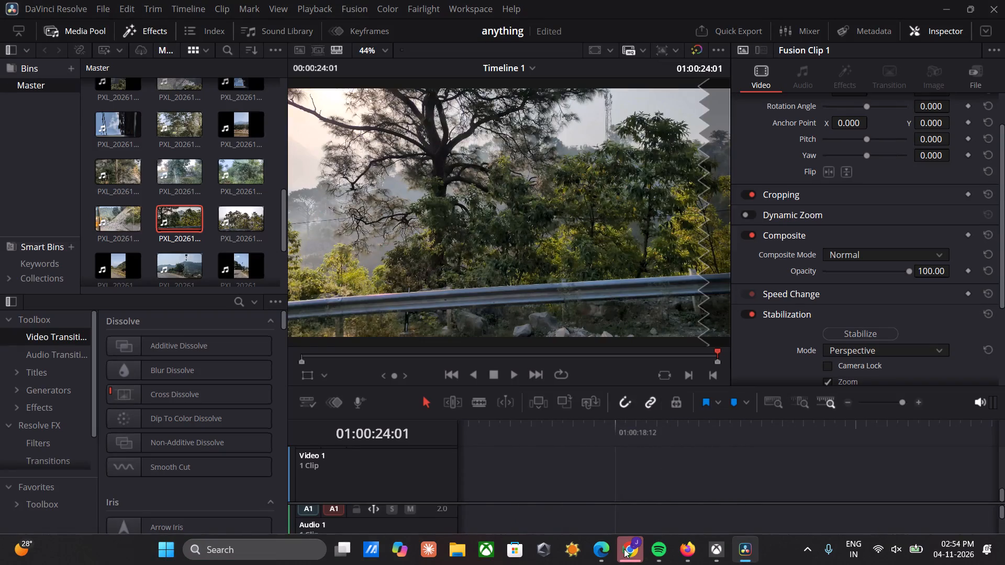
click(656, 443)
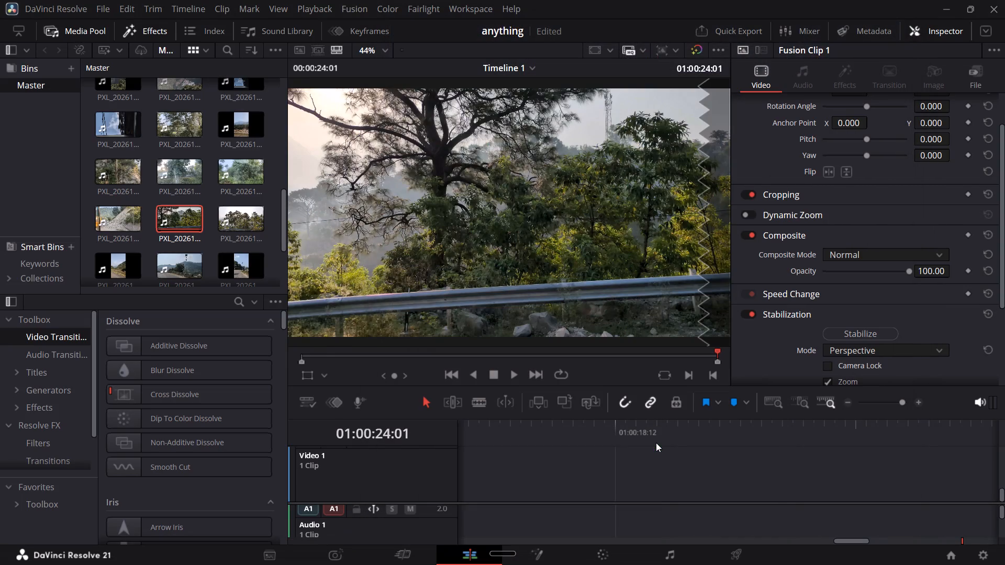
On the Fusion page, set the MediaIn node's source Color Space Type to Space.
click(549, 555)
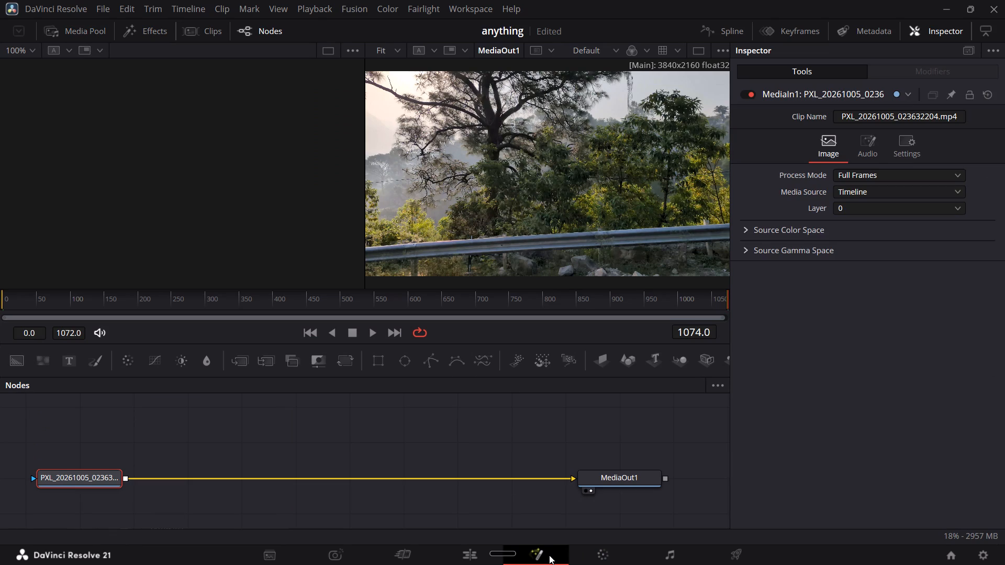
drag(872, 167, 870, 173)
click(870, 173)
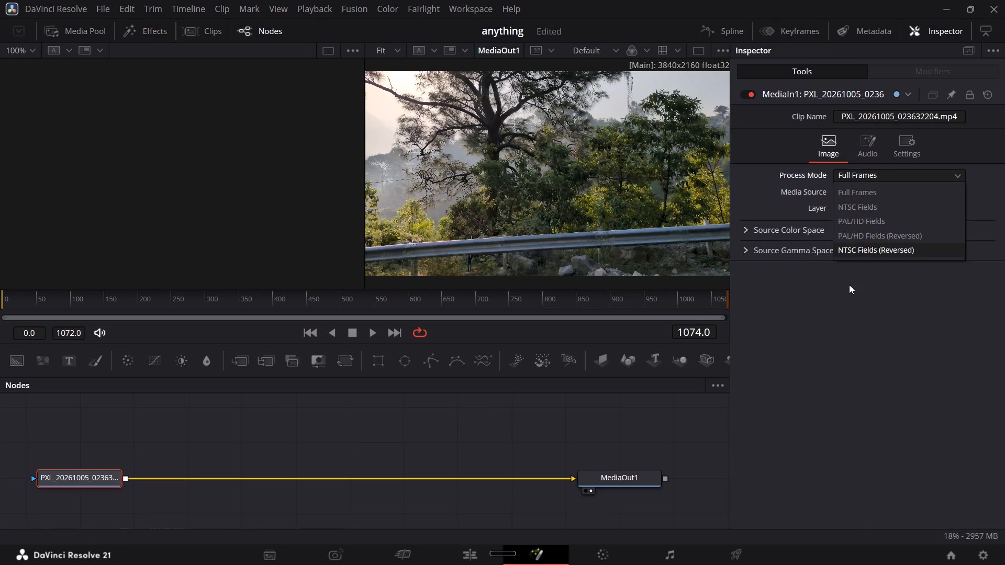
click(849, 285)
click(787, 227)
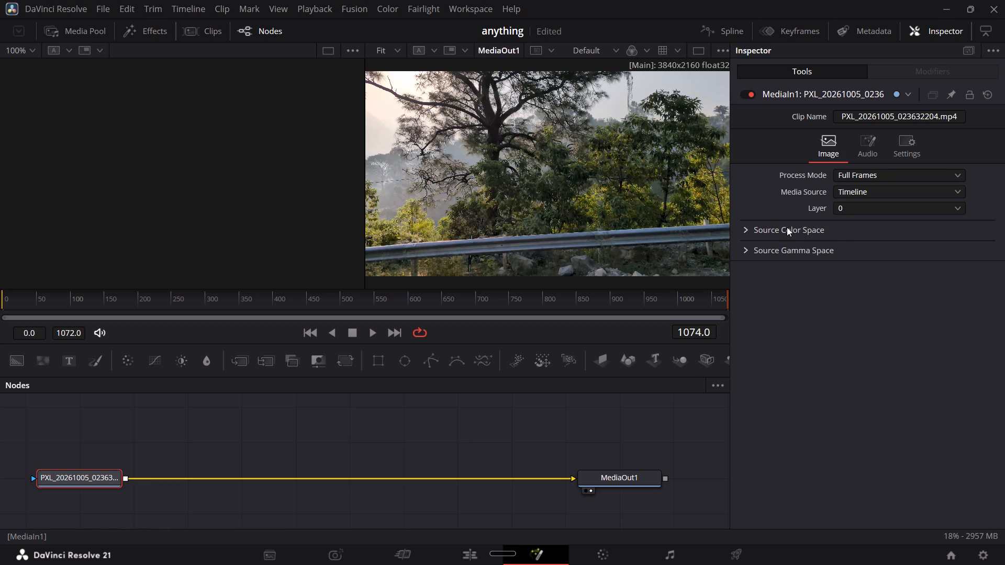
click(787, 227)
click(787, 227)
click(787, 227)
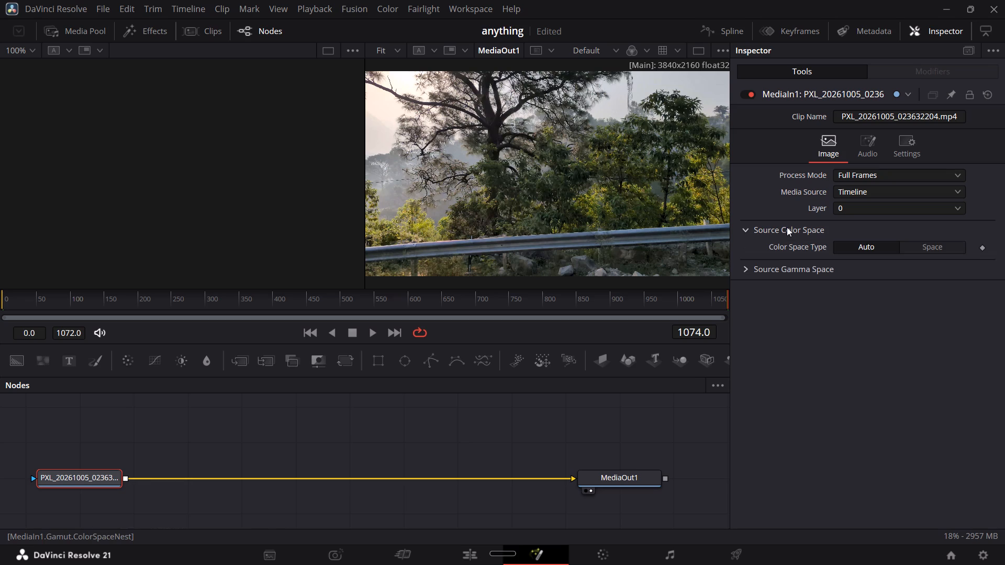
click(923, 244)
Preview the clip's playback in Fusion and look through the source Color Space options, keeping None.
key(space)
key(space)
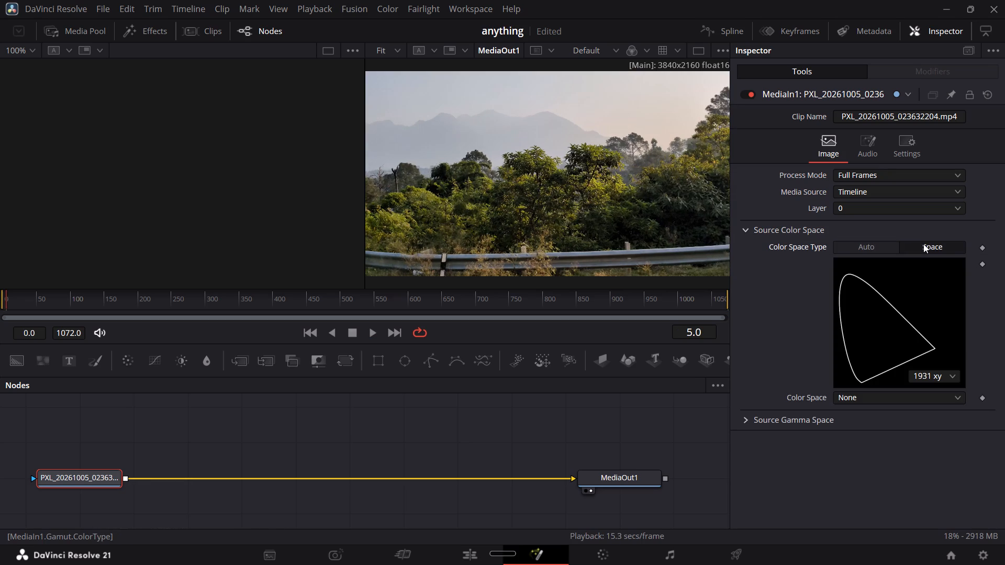
key(space)
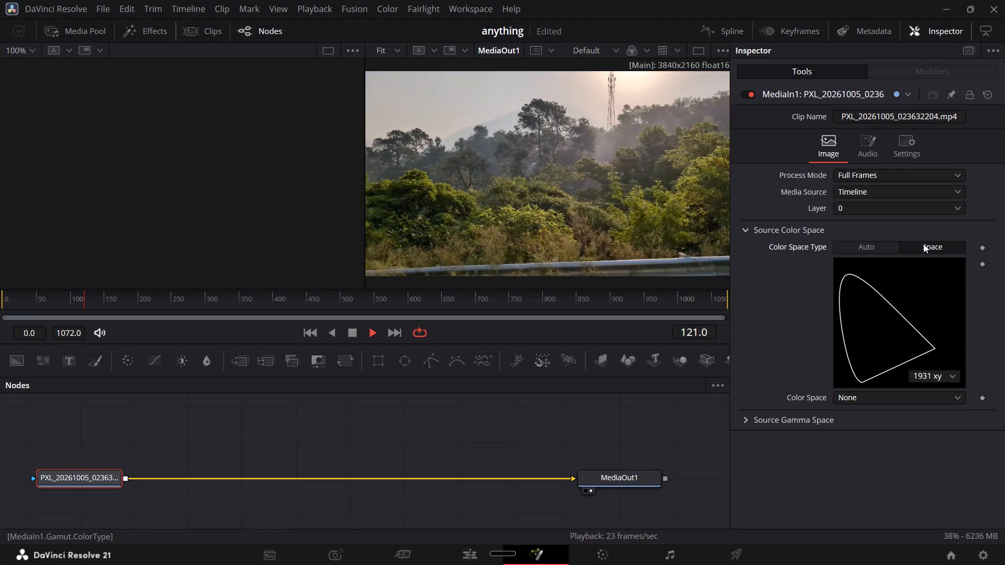
key(space)
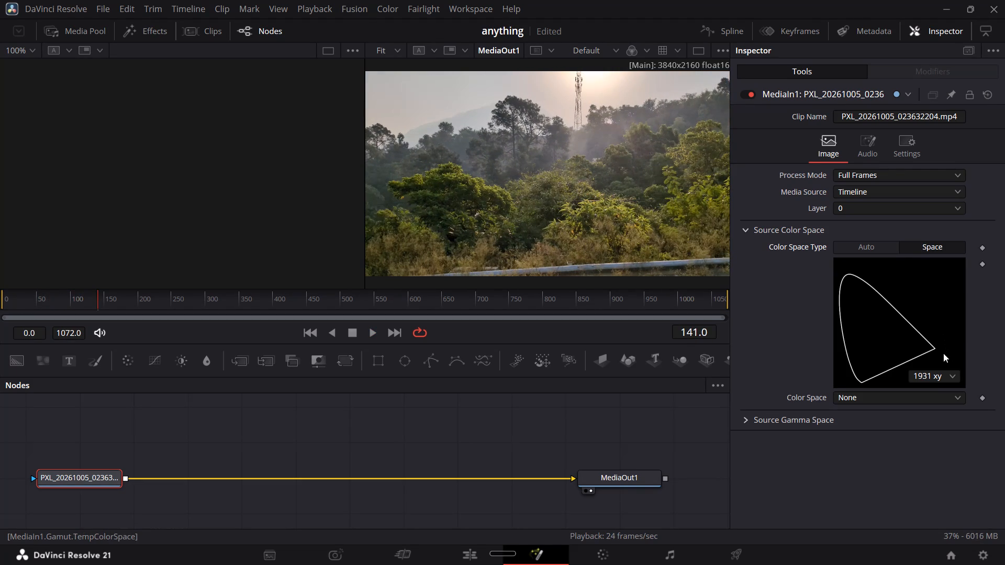
click(924, 398)
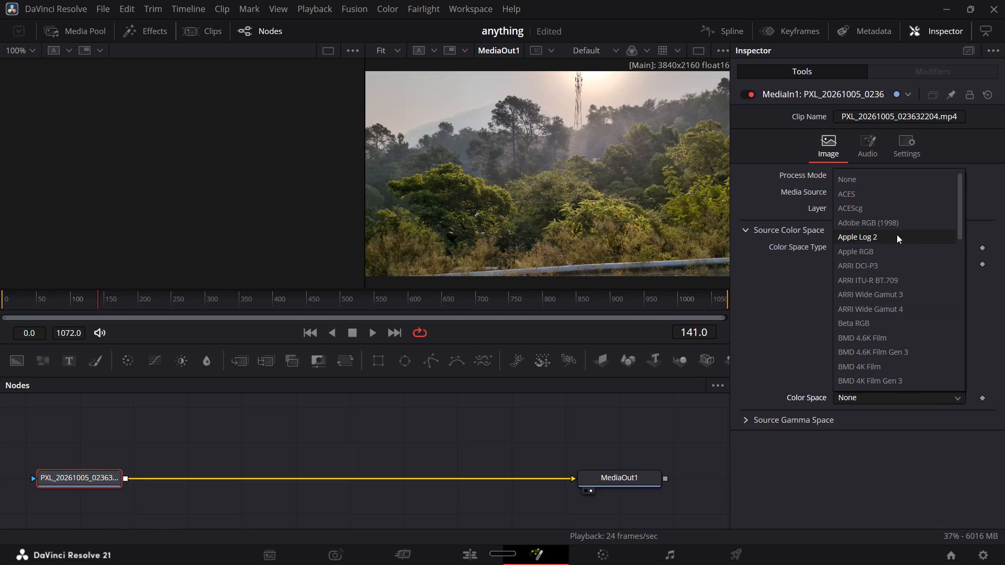
scroll(885, 314, down, 1)
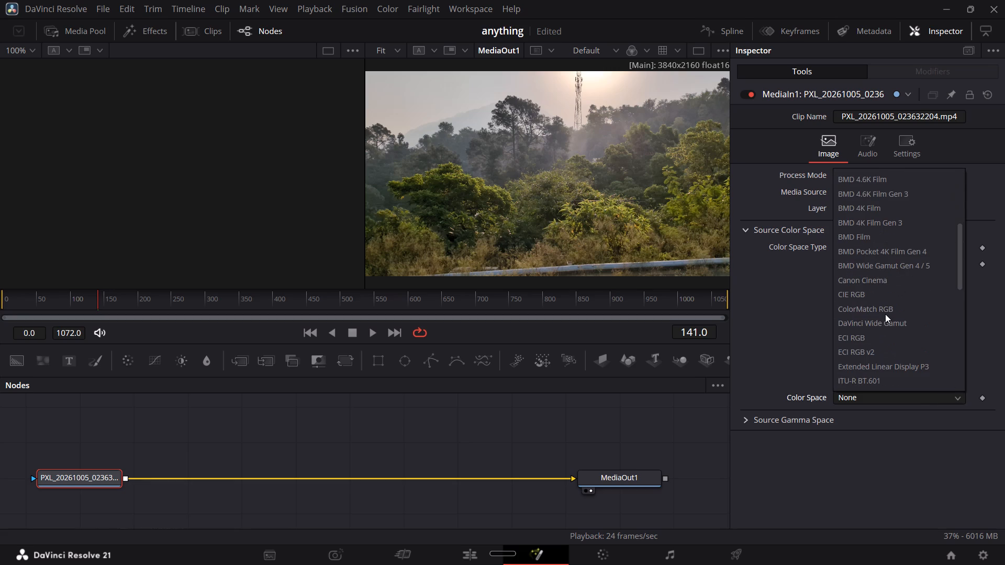
scroll(885, 314, down, 4)
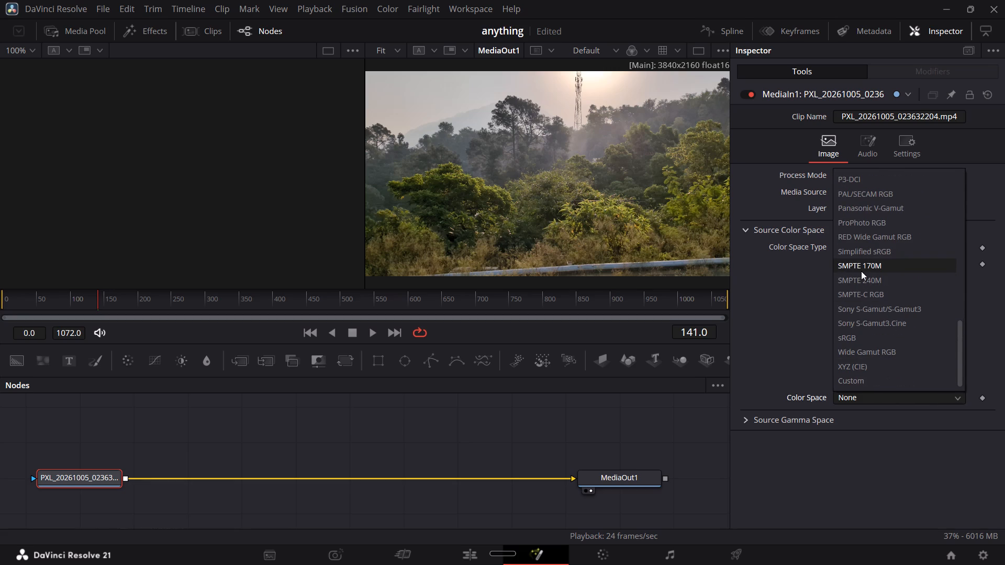
scroll(861, 271, up, 4)
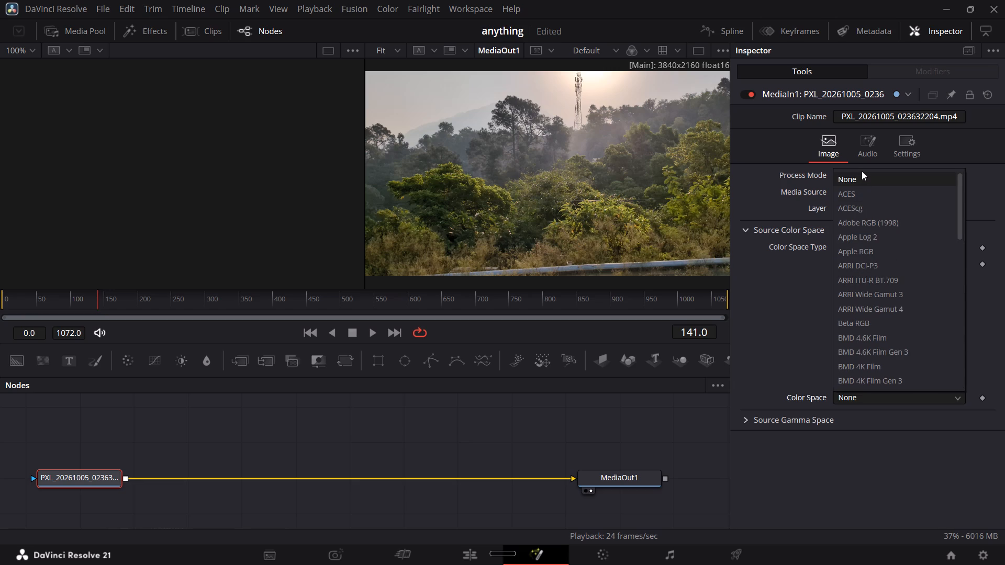
click(862, 171)
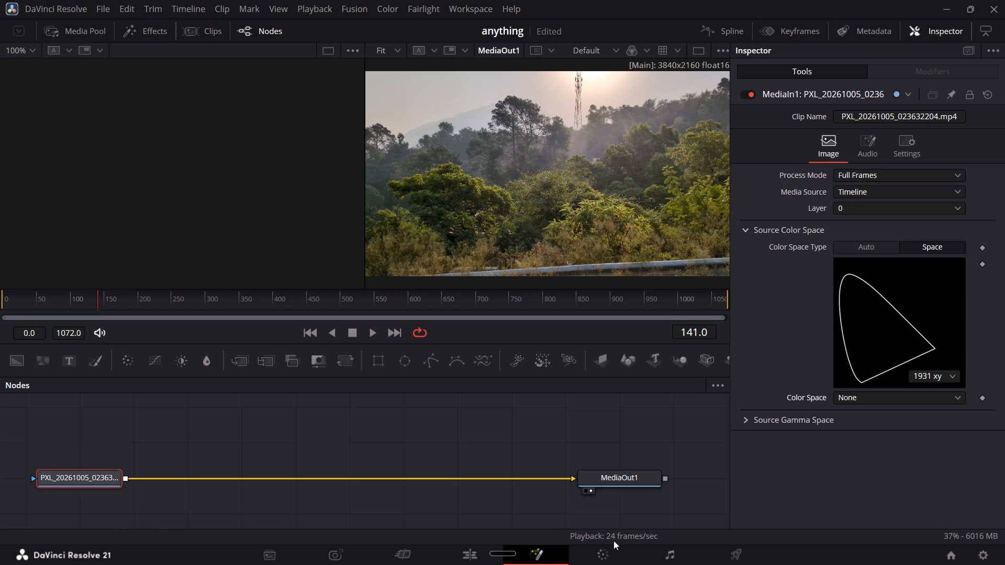
On the Color page, bring up the Primaries color bars for clip 03 and switch the scope to Vectorscope.
click(601, 558)
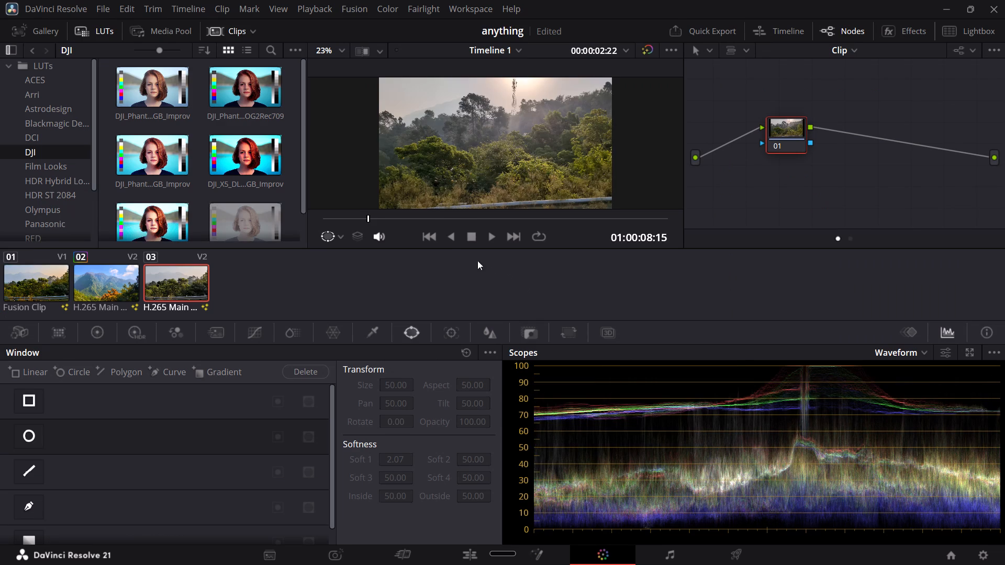
drag(398, 216, 443, 223)
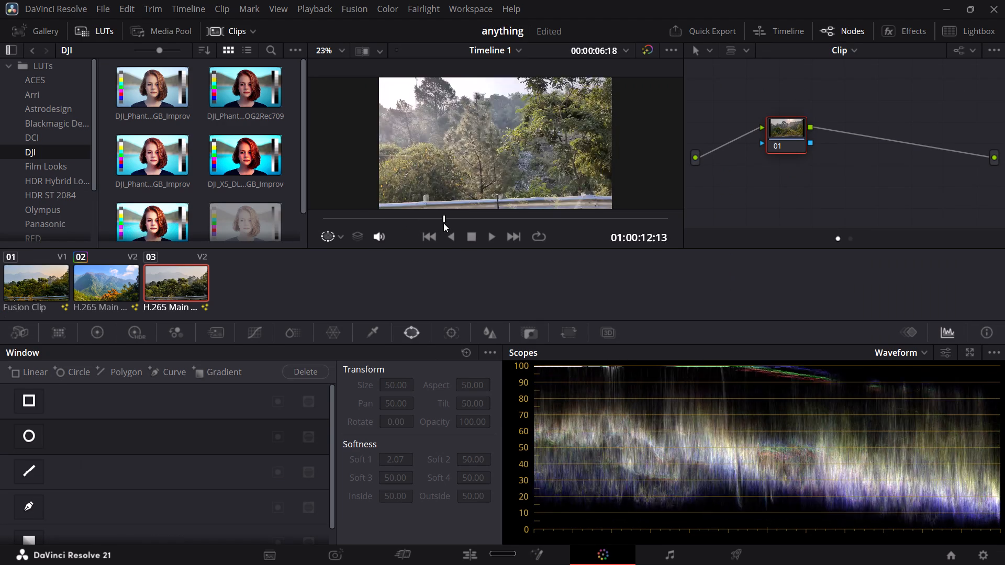
drag(443, 223, 372, 224)
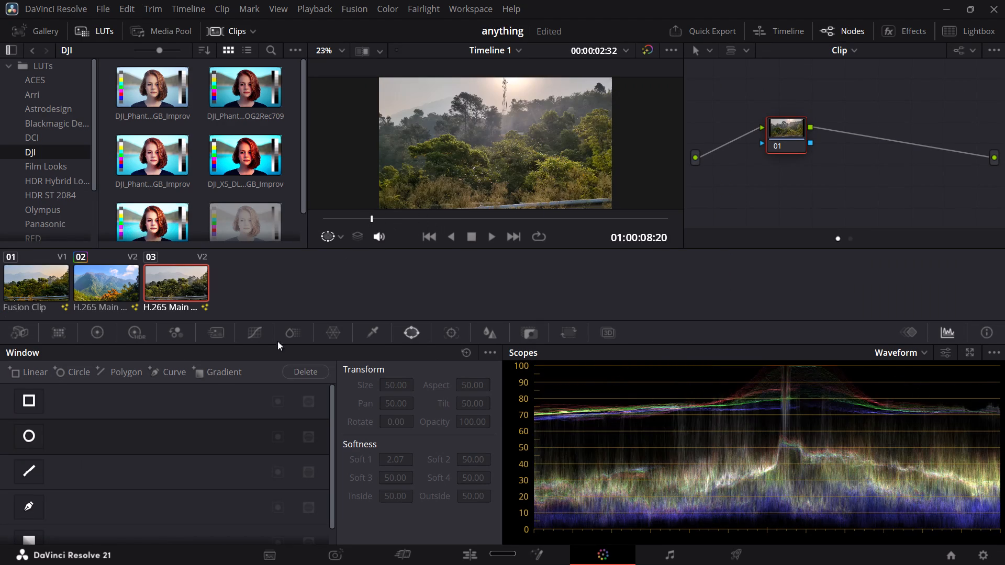
click(291, 335)
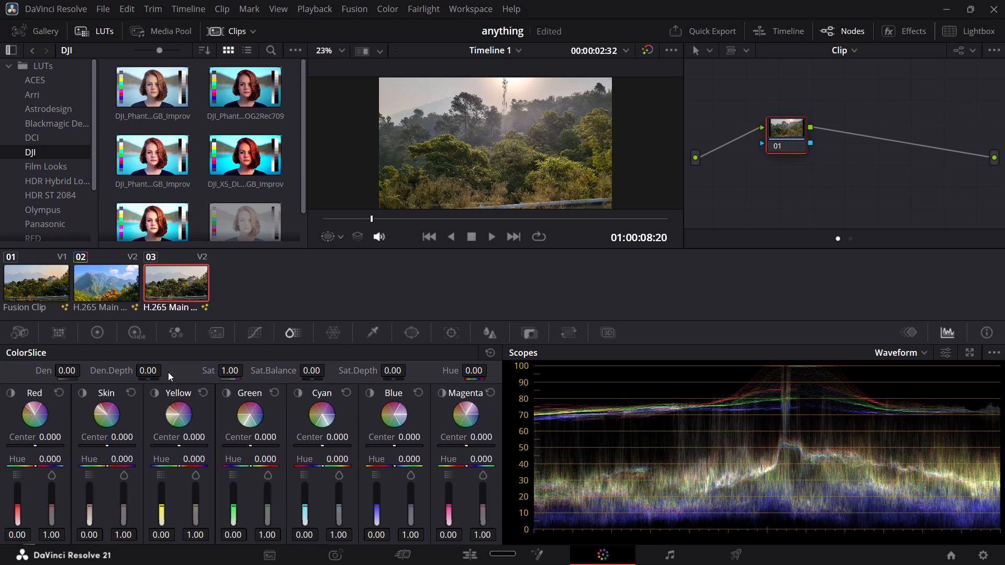
click(101, 338)
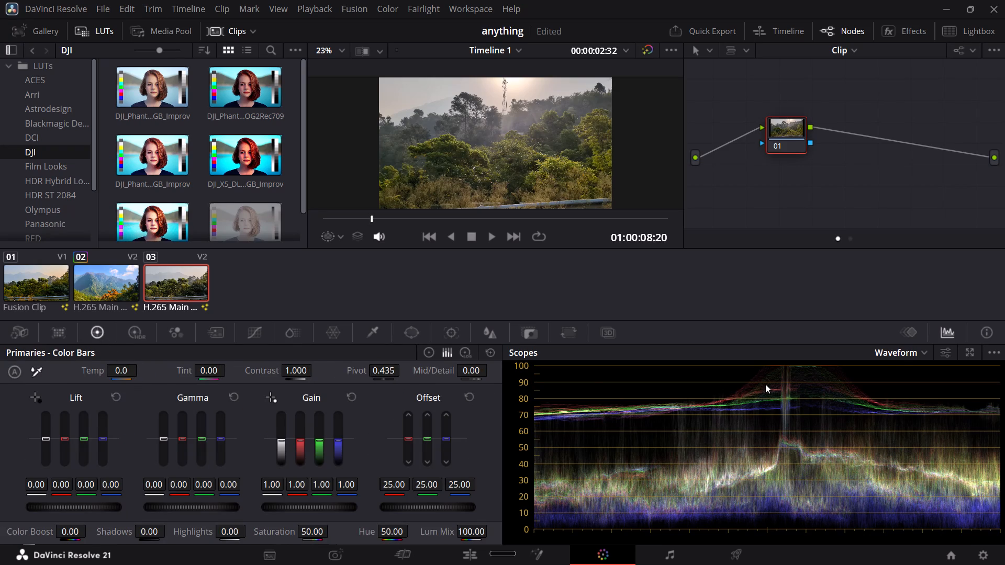
click(898, 357)
click(909, 394)
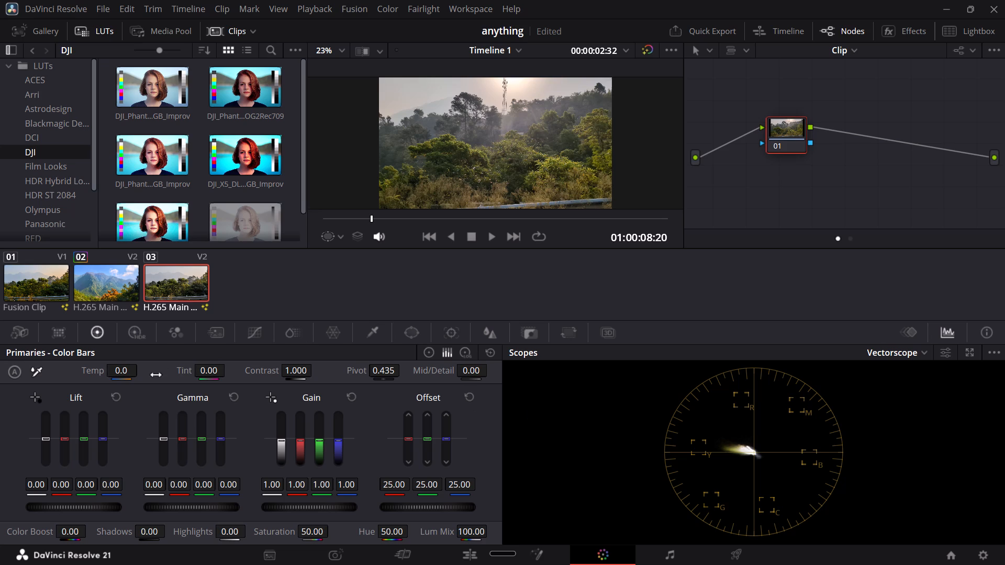
Cool the color temperature of clip 03 on V2 by setting Temp to -170.
drag(124, 372, 139, 382)
drag(139, 382, 81, 391)
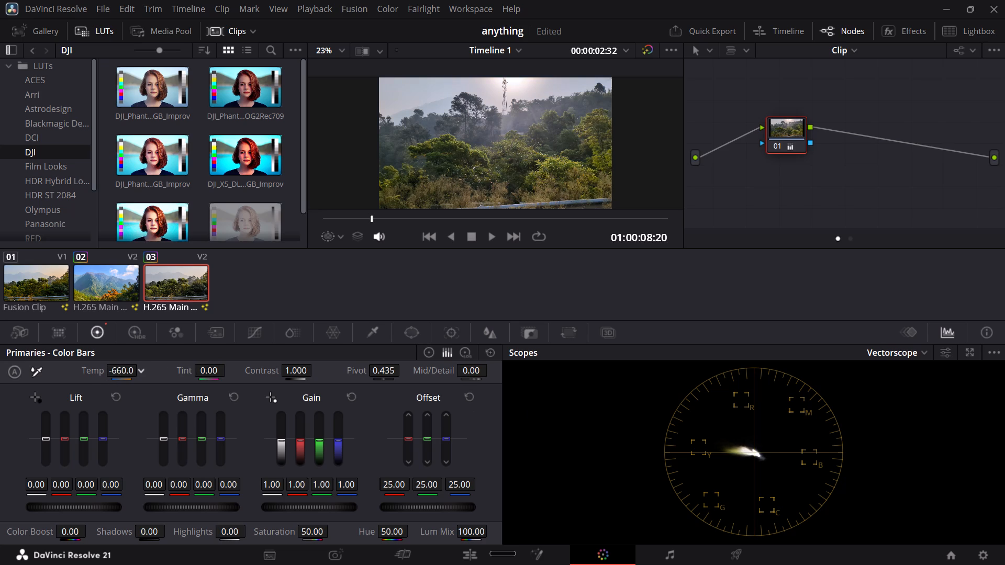
drag(81, 391, 426, 301)
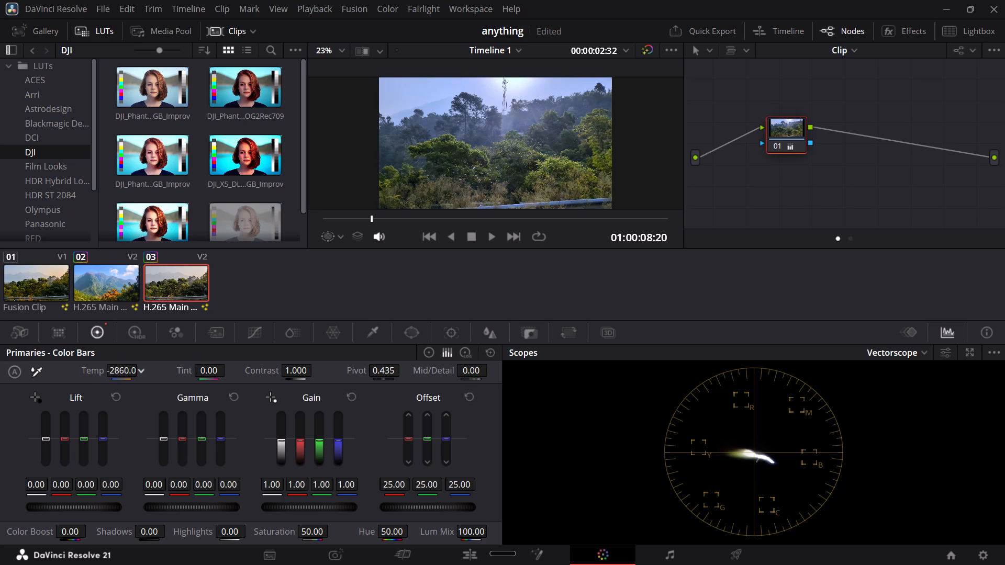
drag(426, 301, 556, 315)
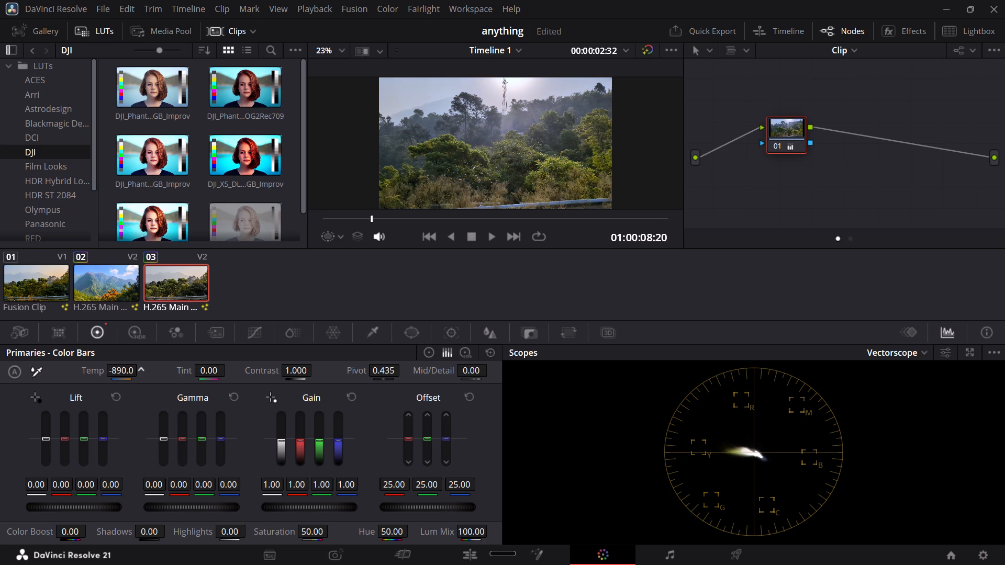
drag(556, 315, 590, 319)
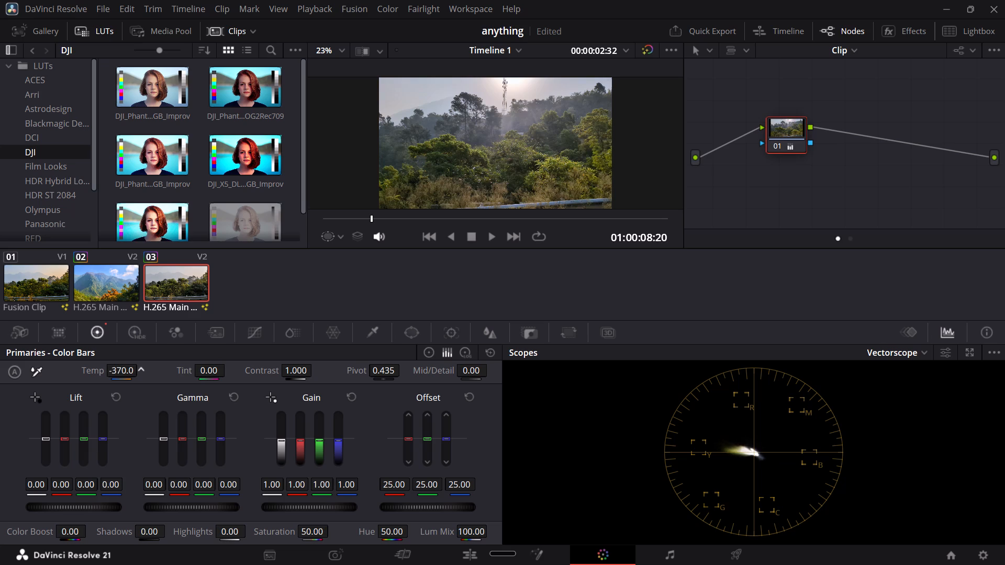
drag(590, 319, 602, 320)
Select clip 01, the Fusion Clip on V1, and review its footage by scrubbing and playing it back.
click(53, 282)
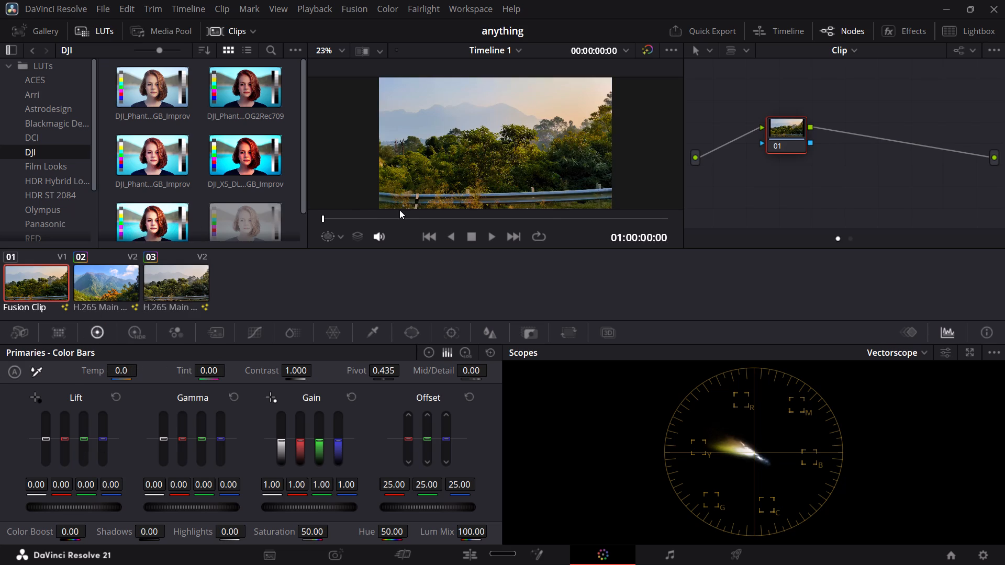
drag(397, 213, 432, 215)
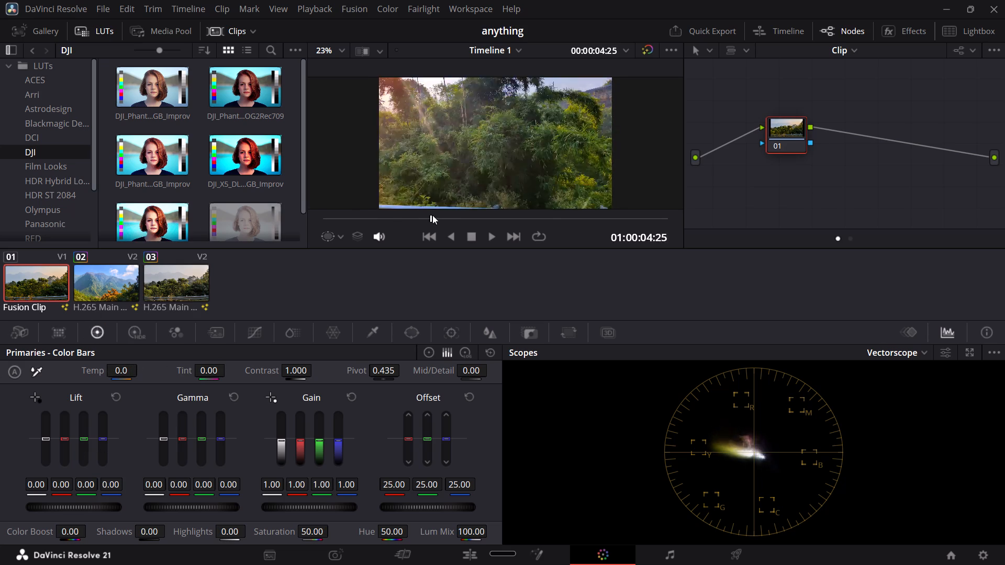
drag(432, 215, 530, 222)
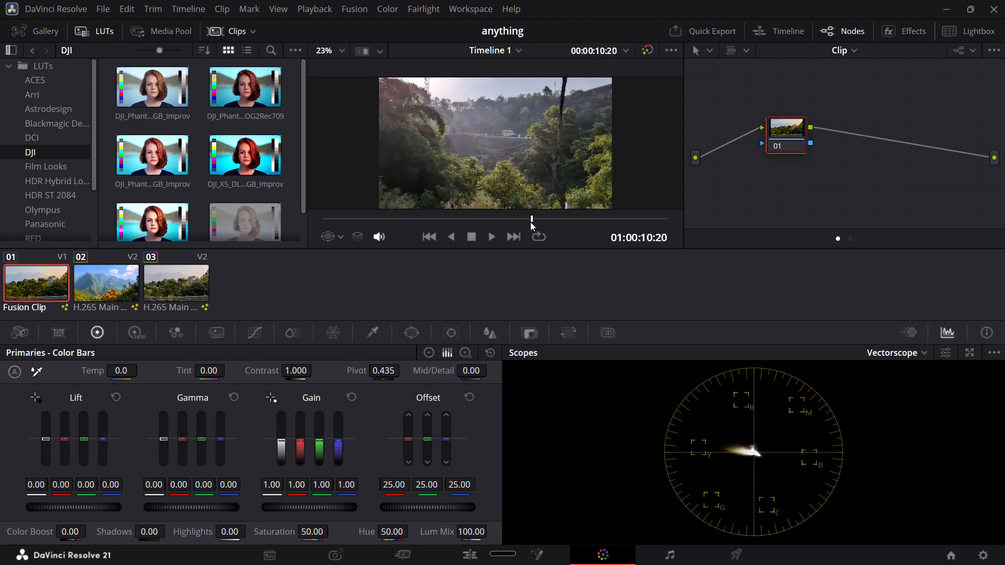
drag(530, 222, 407, 230)
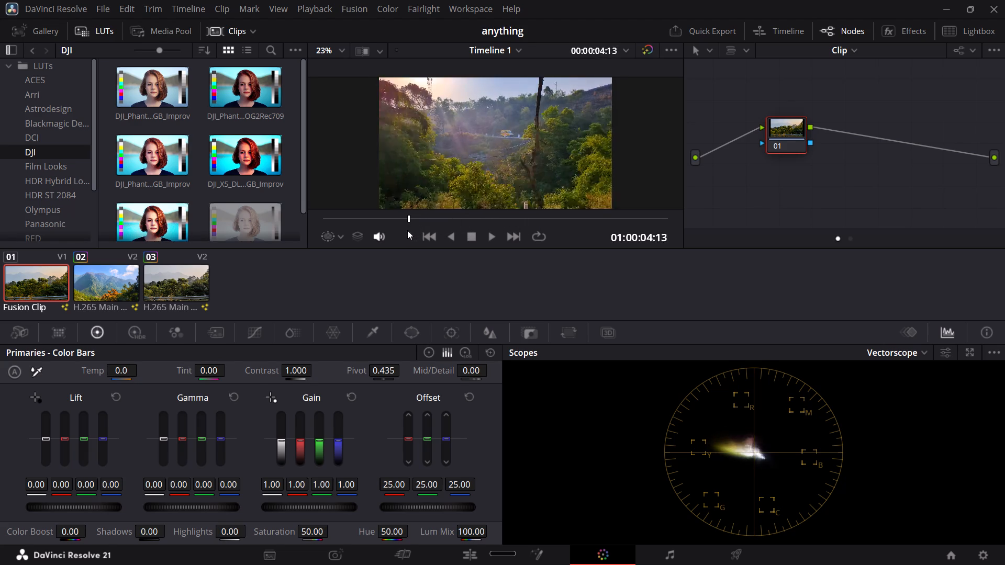
drag(407, 230, 436, 221)
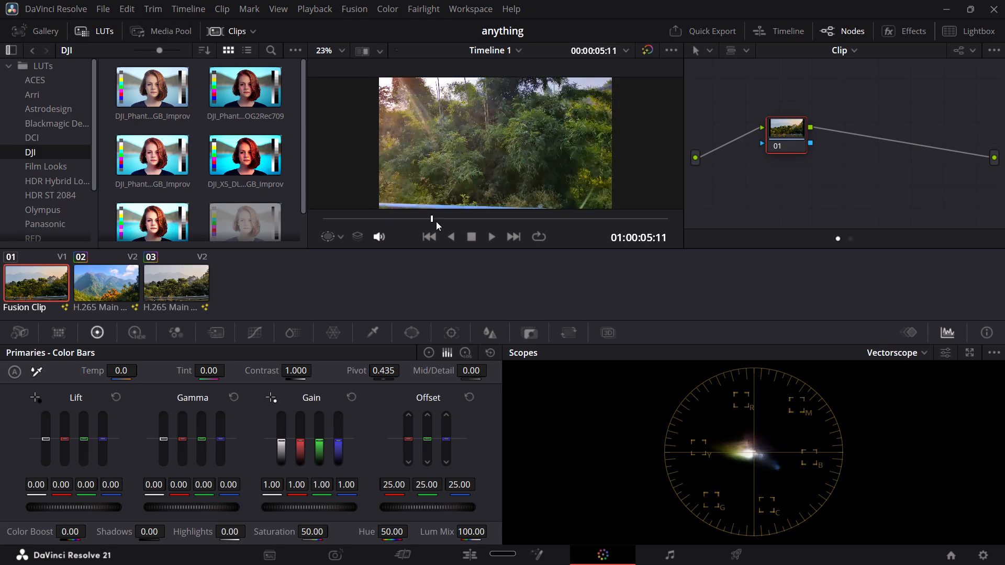
drag(436, 221, 385, 229)
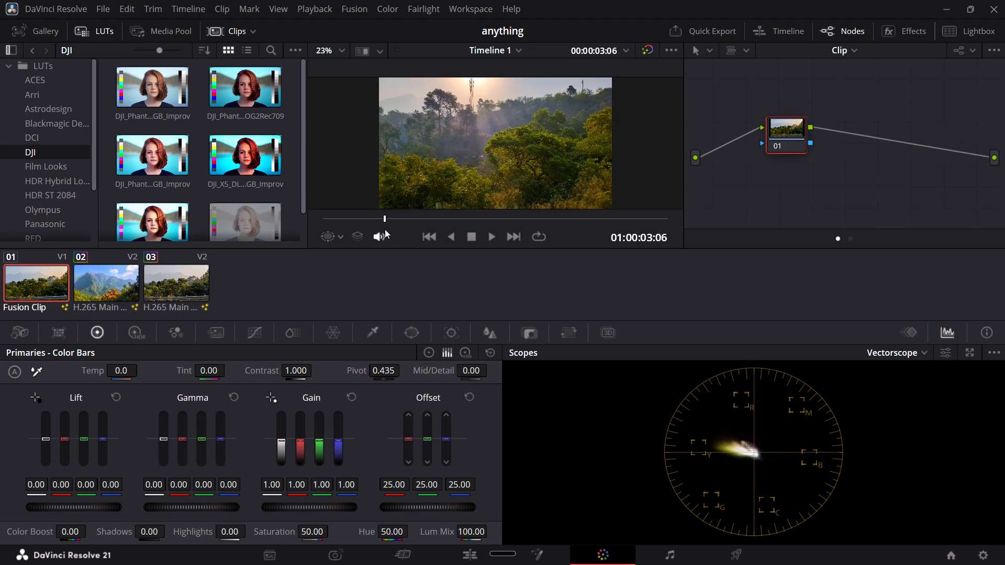
drag(385, 229, 362, 237)
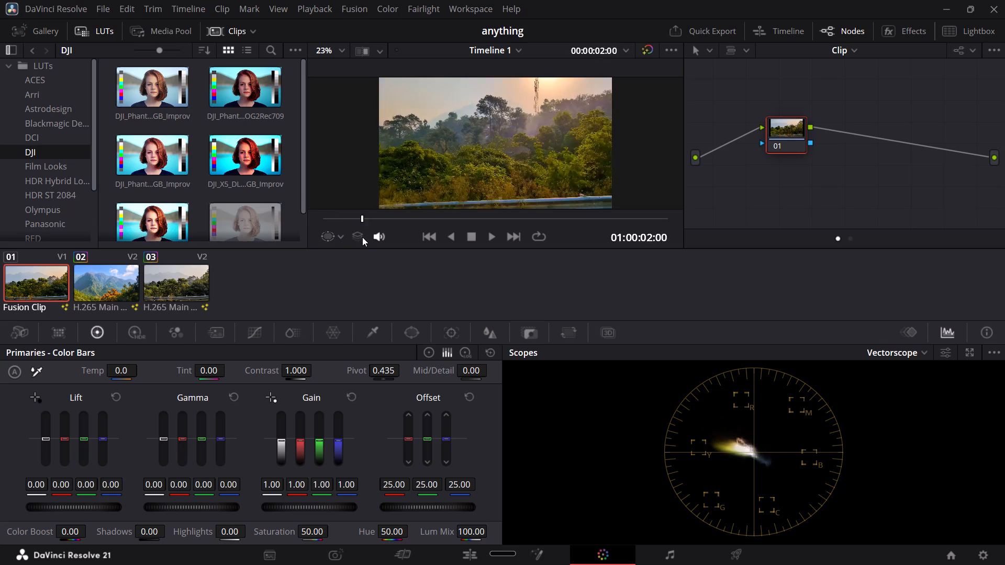
drag(362, 237, 365, 238)
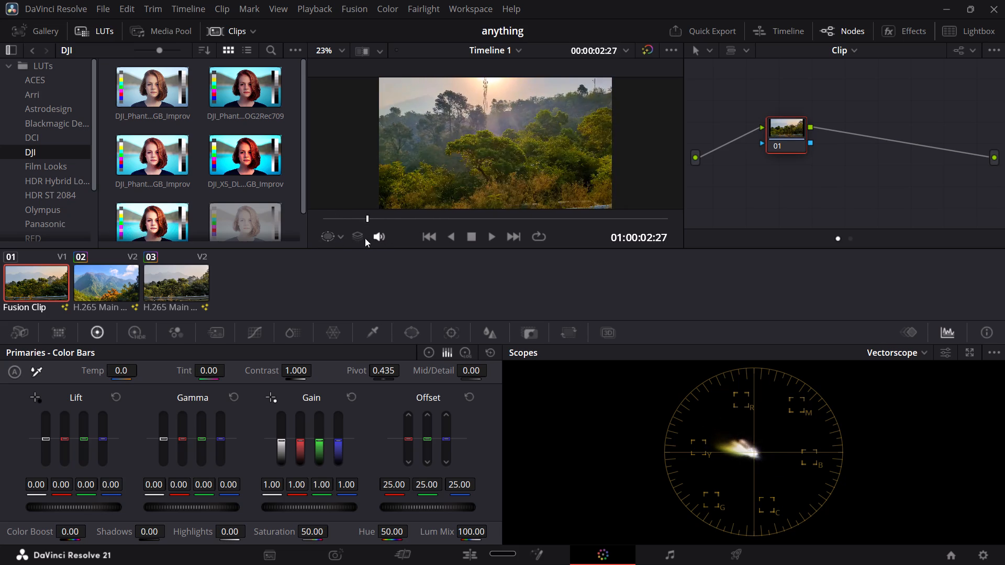
drag(365, 238, 345, 239)
key(space)
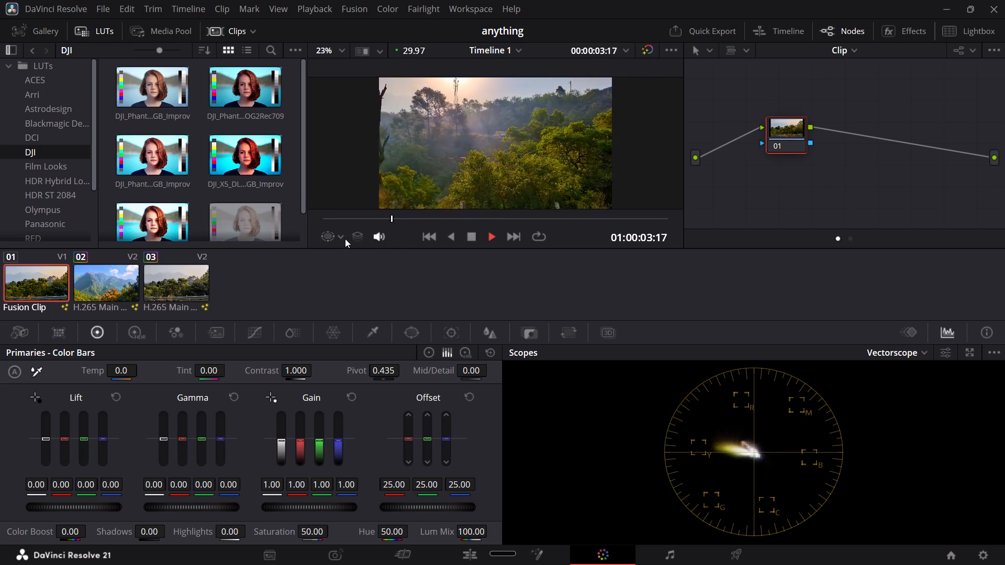
key(space)
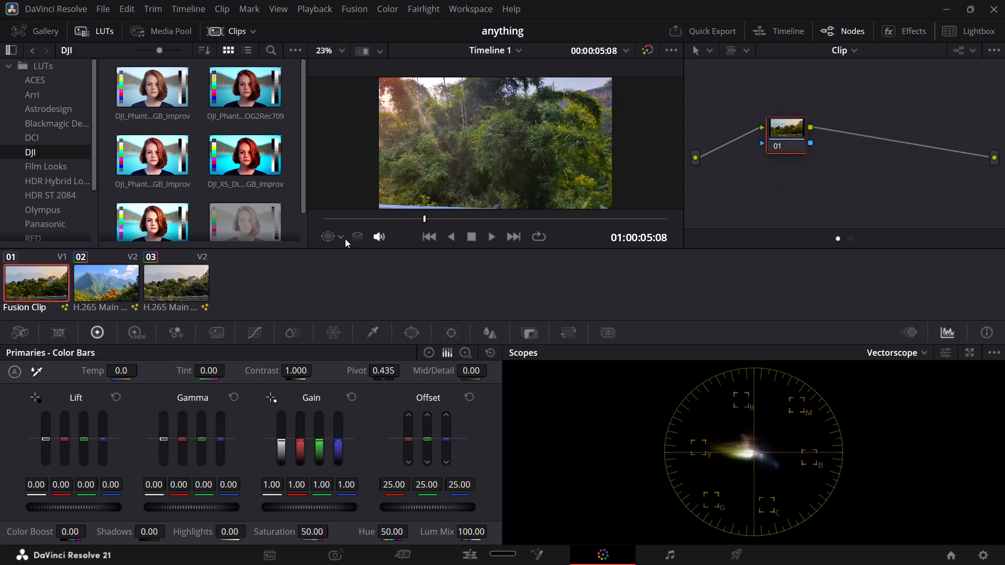
Browse the Film Looks and Sony LUT collections and preview their LUTs on clip 03.
scroll(192, 160, down, 2)
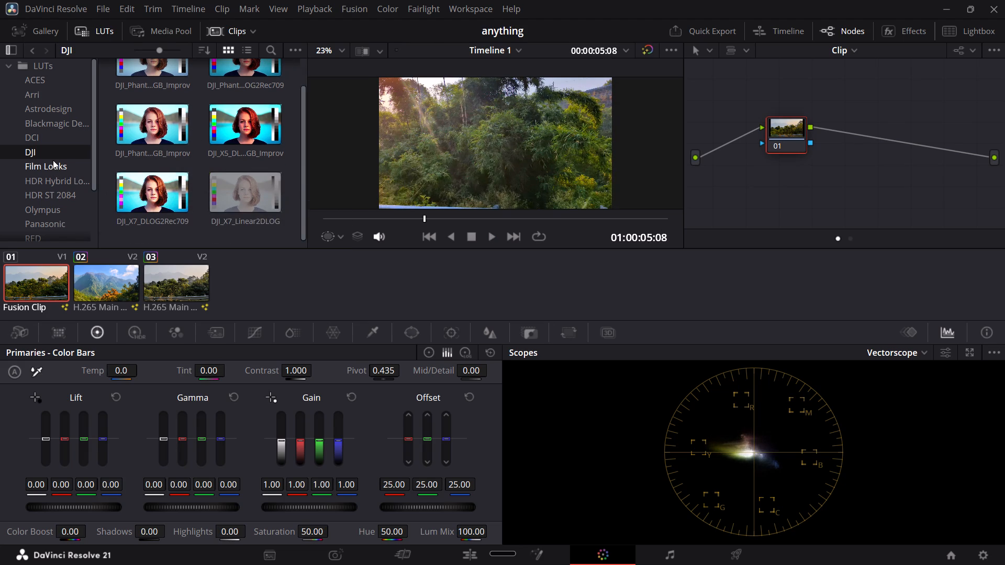
click(53, 160)
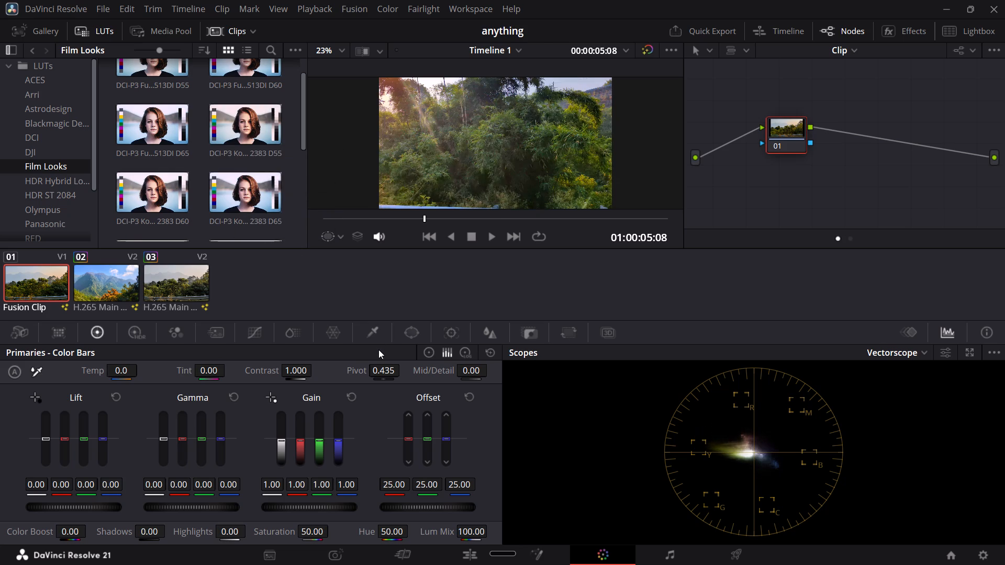
click(175, 284)
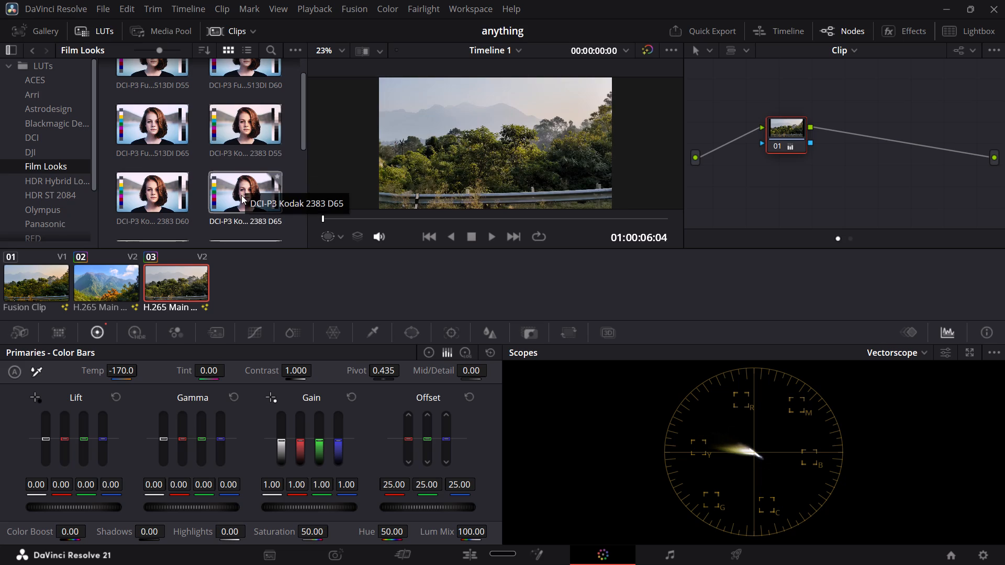
scroll(241, 195, up, 12)
scroll(241, 195, down, 8)
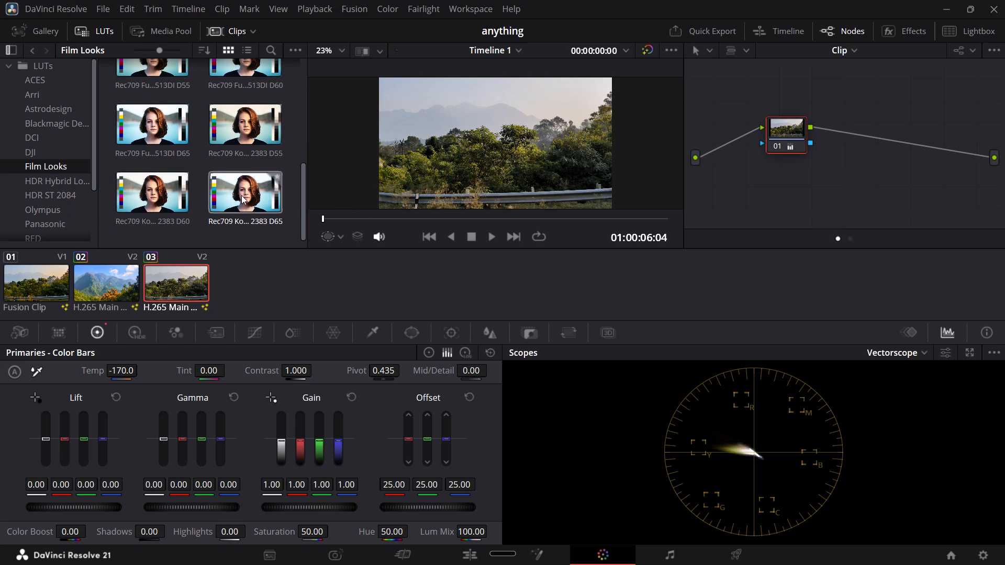
scroll(241, 195, down, 4)
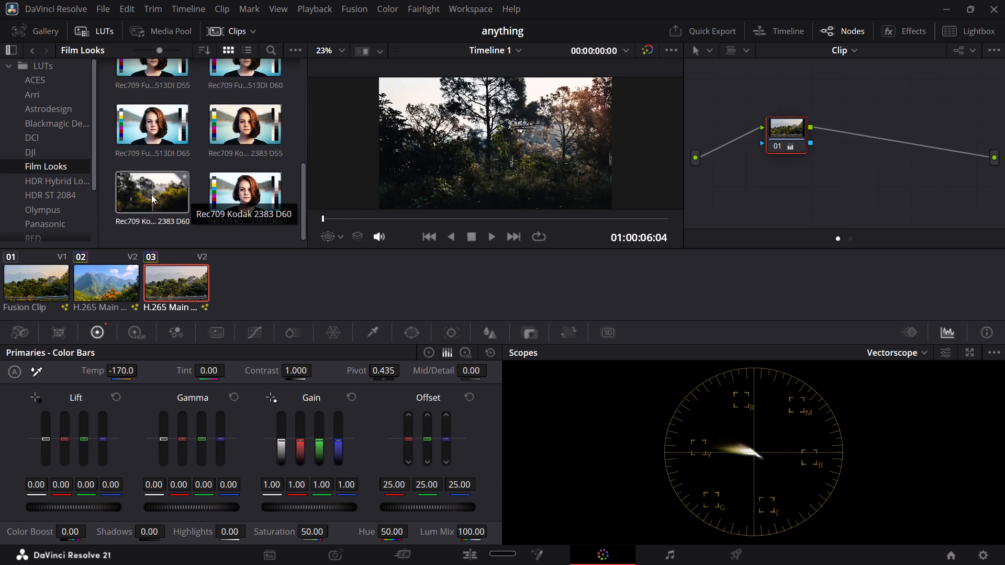
scroll(14, 190, down, 1)
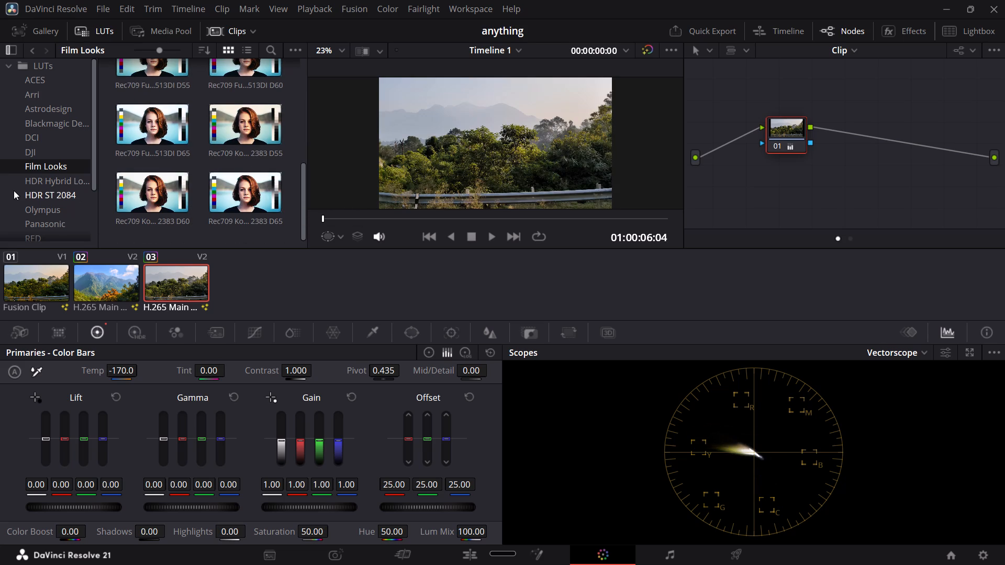
scroll(44, 199, down, 2)
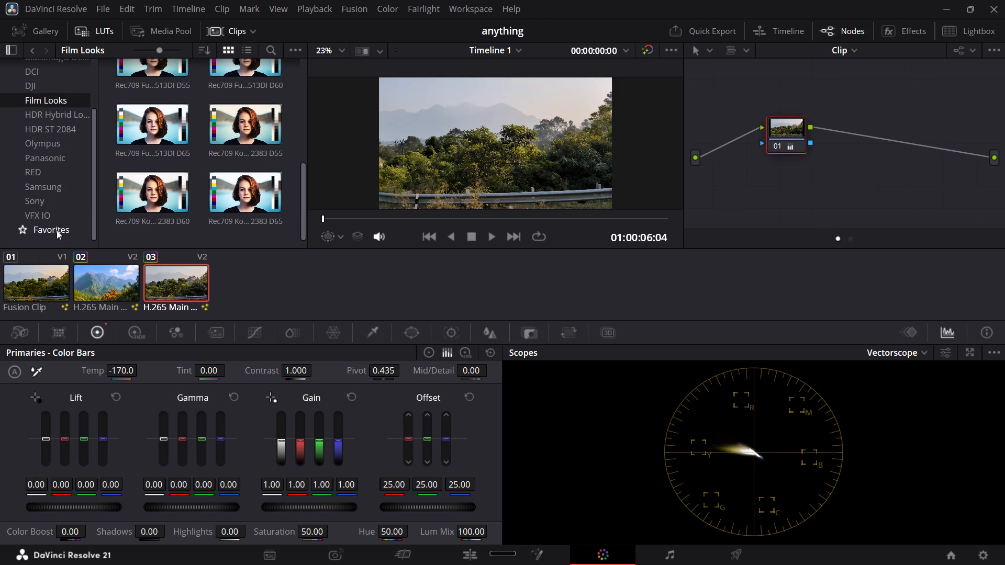
click(57, 231)
click(51, 203)
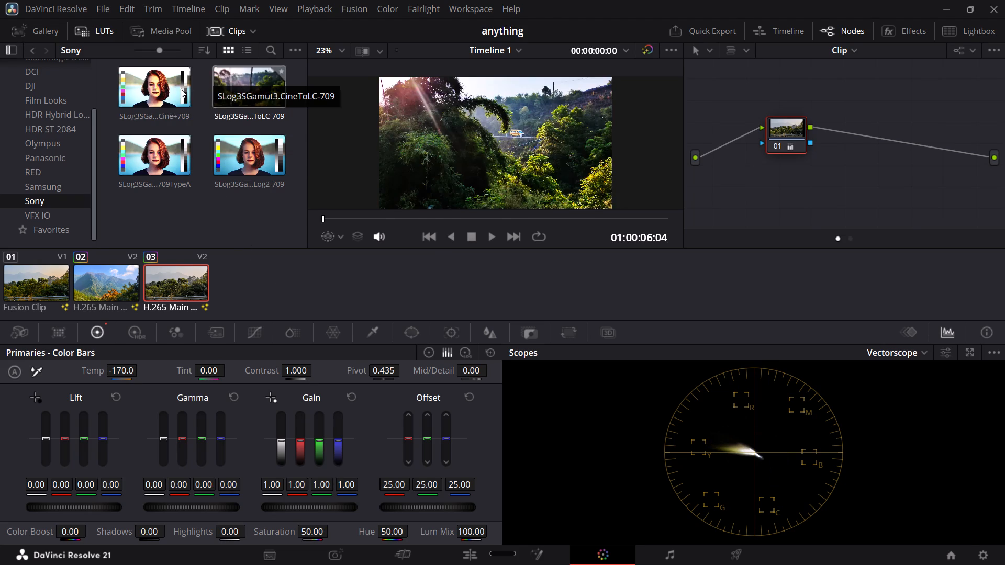
Look through the top-level LUTs folder to its end, previewing looks such as LMT Kodak 2383 Print Emulation on clip 03.
scroll(69, 139, up, 1)
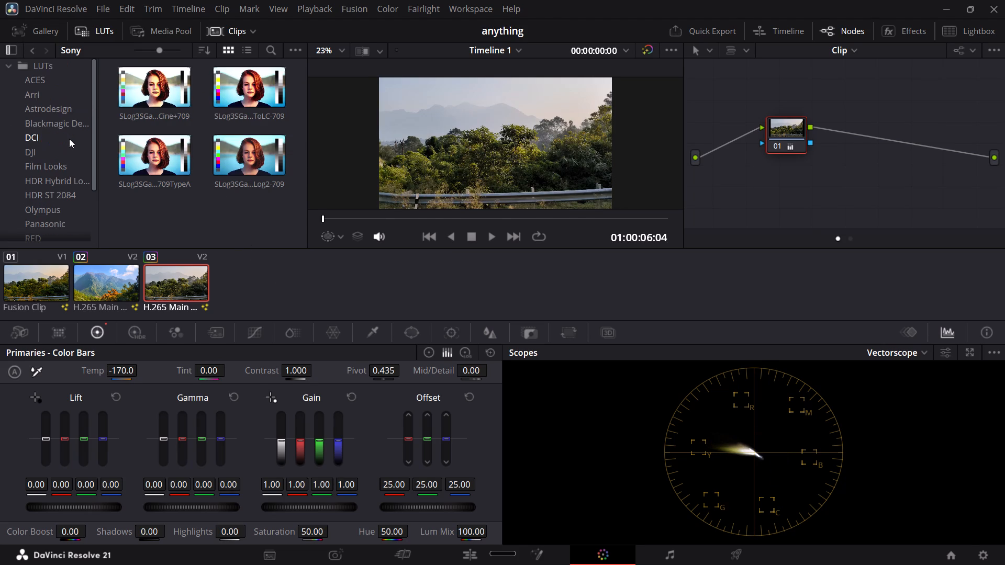
click(51, 59)
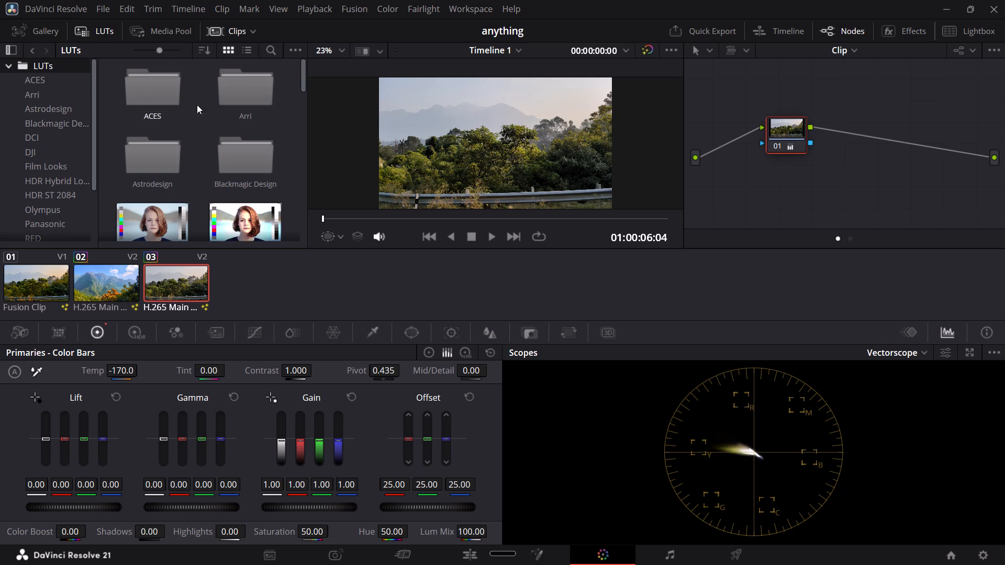
scroll(209, 120, down, 3)
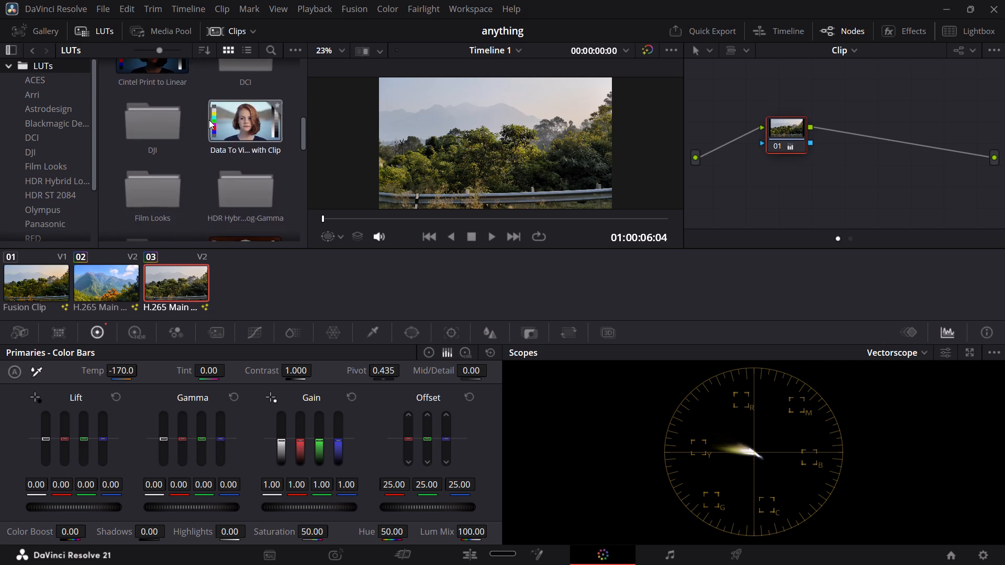
scroll(209, 120, down, 2)
scroll(161, 123, down, 1)
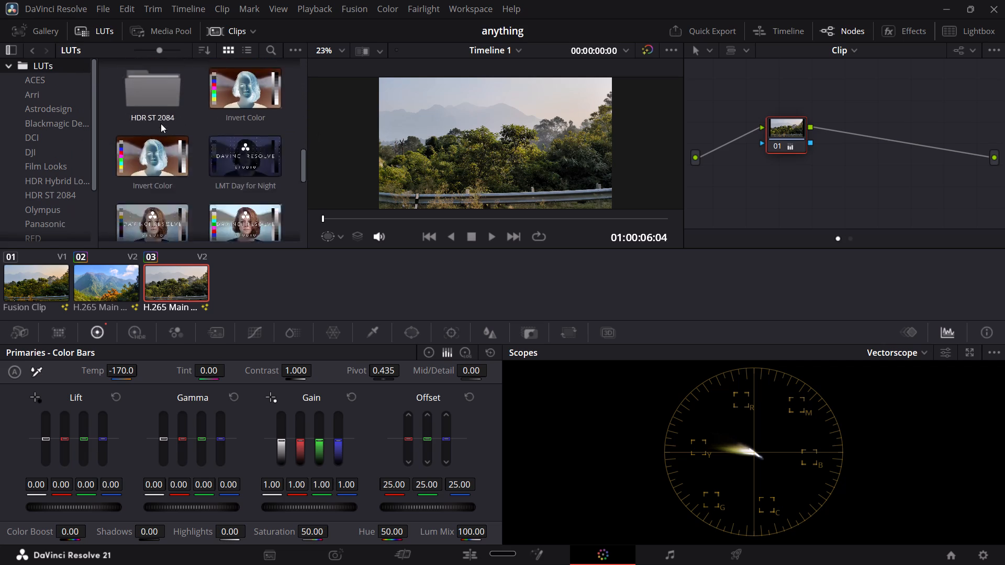
scroll(161, 123, down, 3)
scroll(161, 123, up, 1)
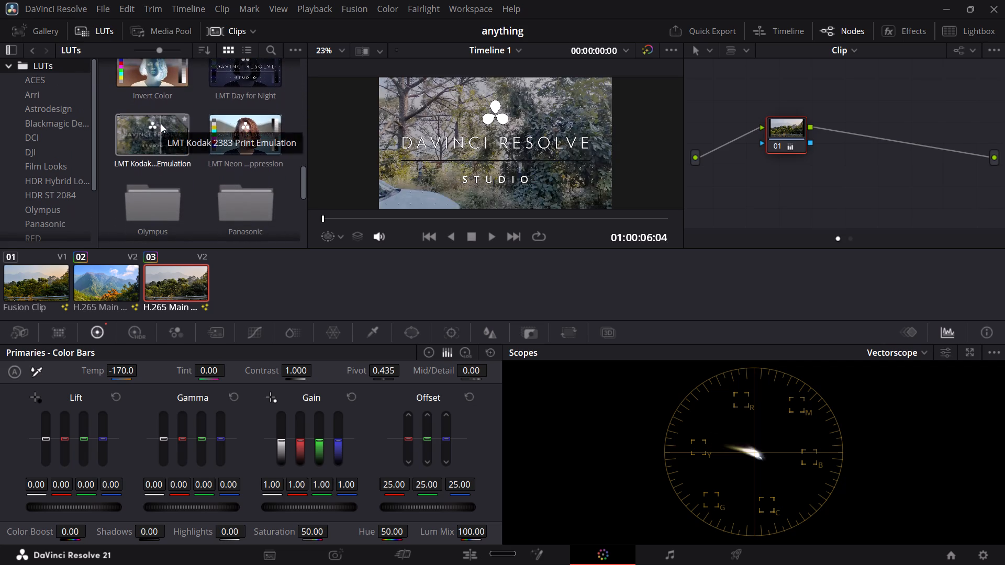
scroll(211, 201, down, 2)
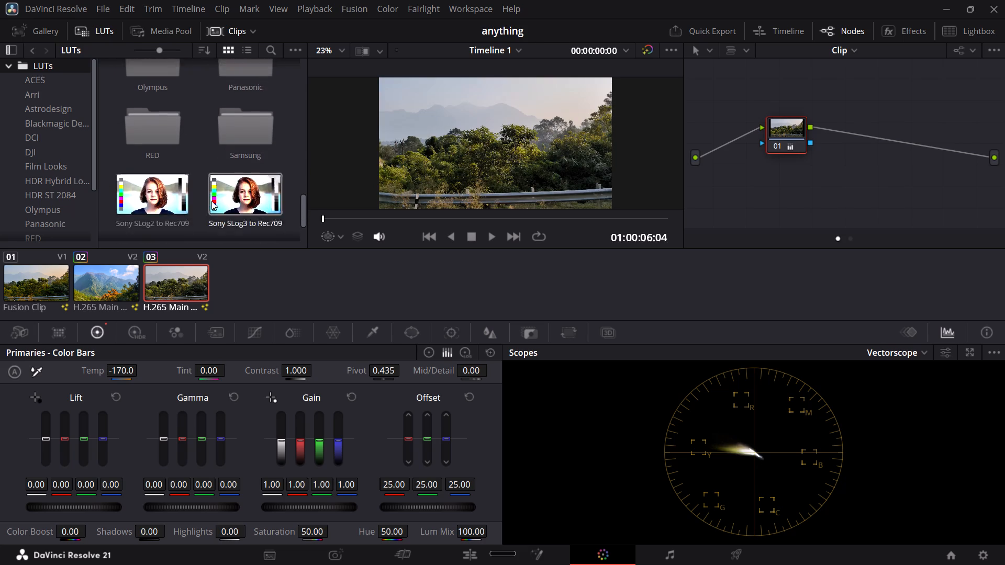
scroll(211, 201, down, 2)
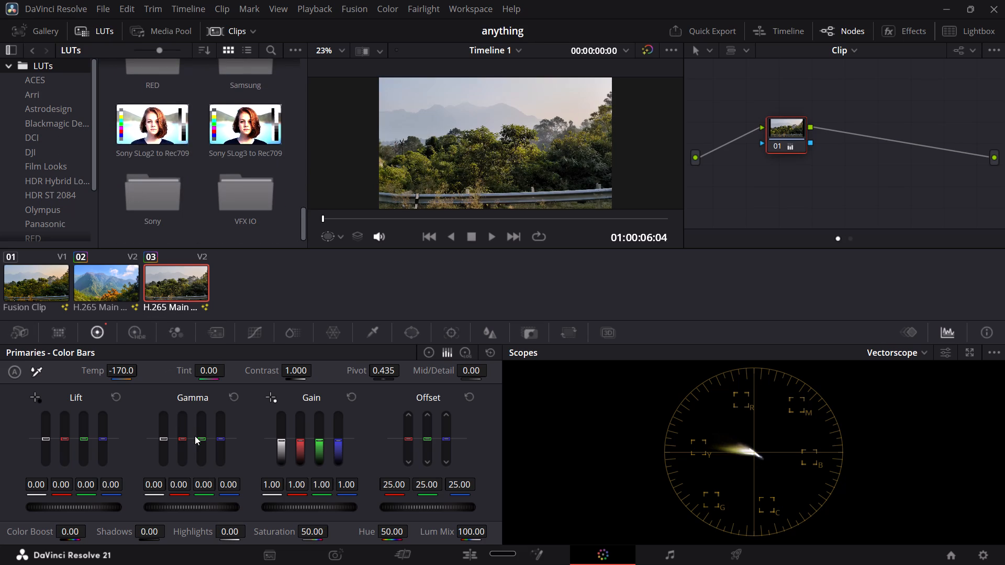
scroll(195, 436, down, 3)
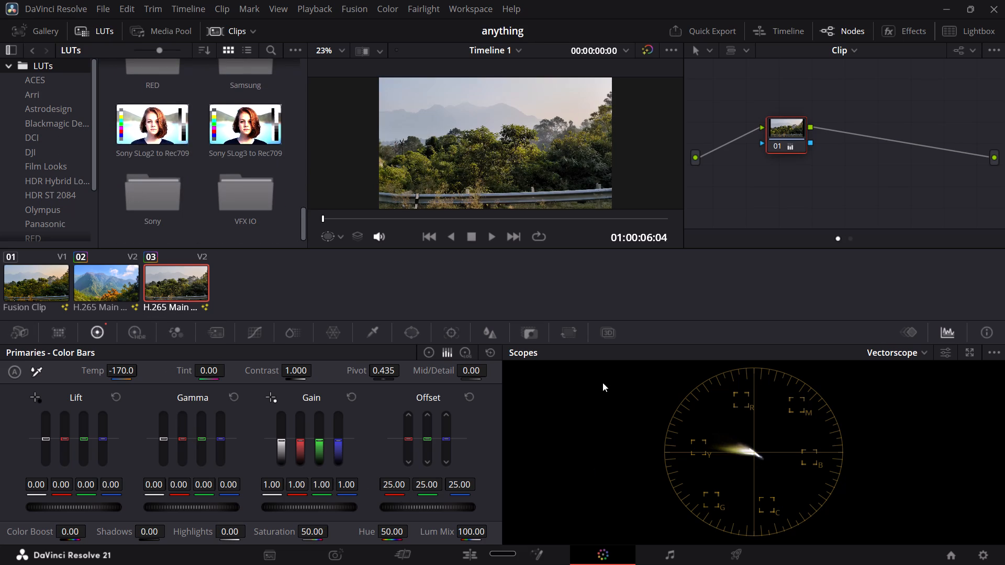